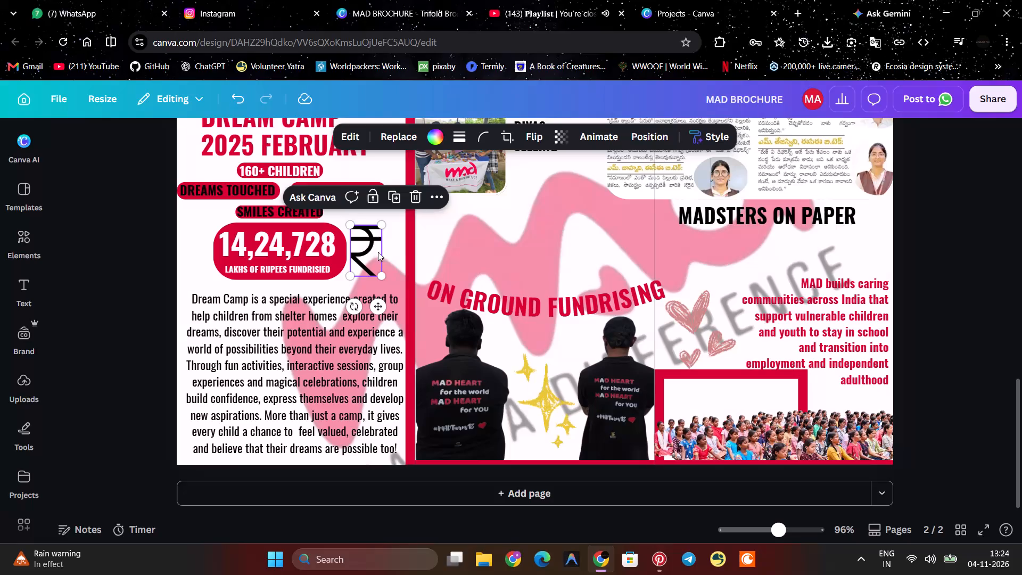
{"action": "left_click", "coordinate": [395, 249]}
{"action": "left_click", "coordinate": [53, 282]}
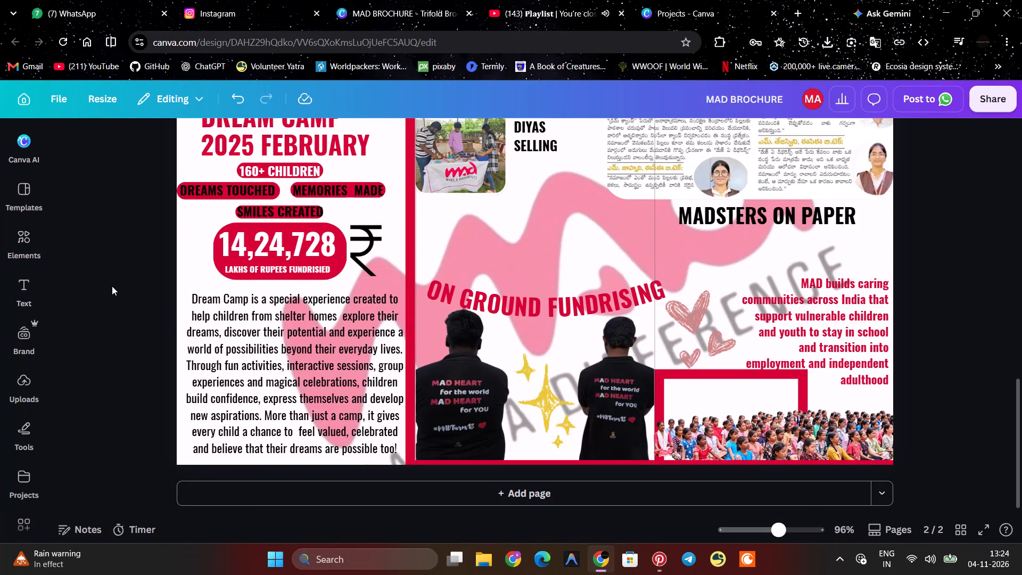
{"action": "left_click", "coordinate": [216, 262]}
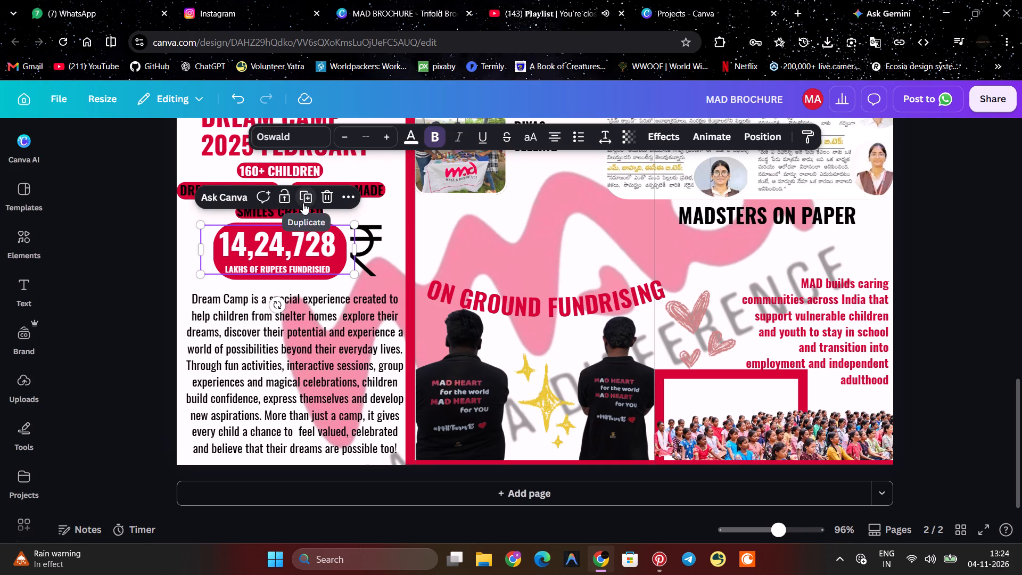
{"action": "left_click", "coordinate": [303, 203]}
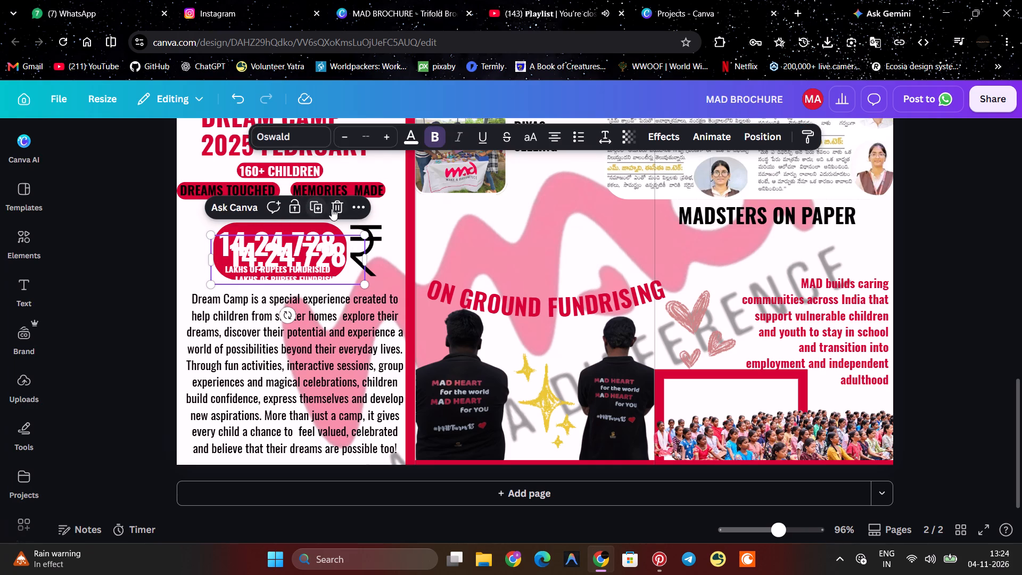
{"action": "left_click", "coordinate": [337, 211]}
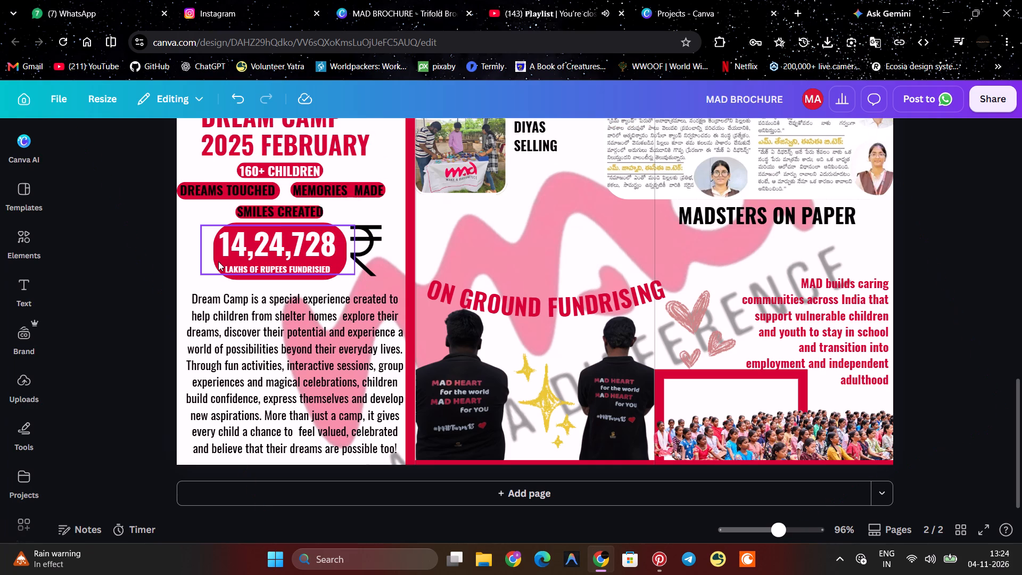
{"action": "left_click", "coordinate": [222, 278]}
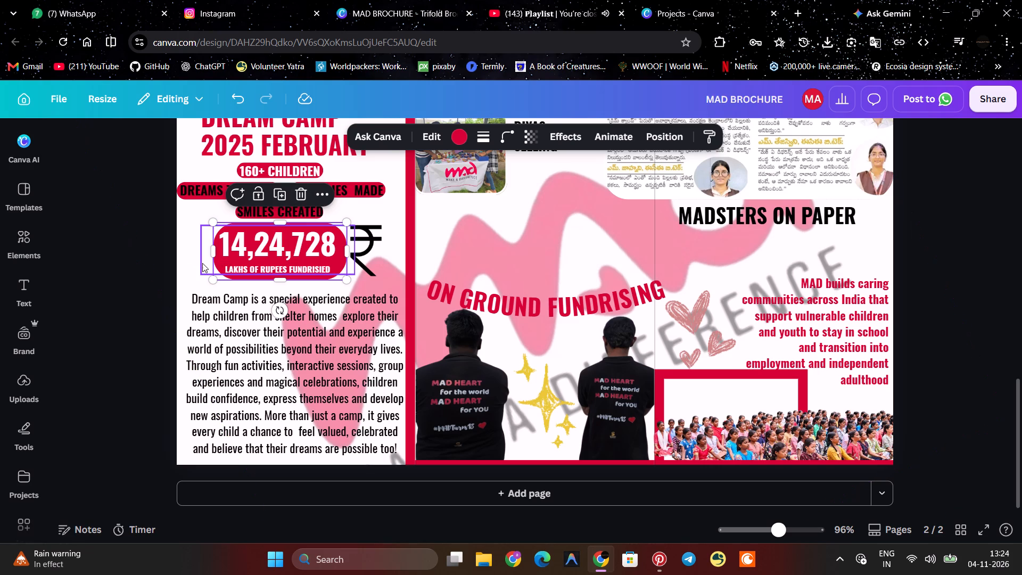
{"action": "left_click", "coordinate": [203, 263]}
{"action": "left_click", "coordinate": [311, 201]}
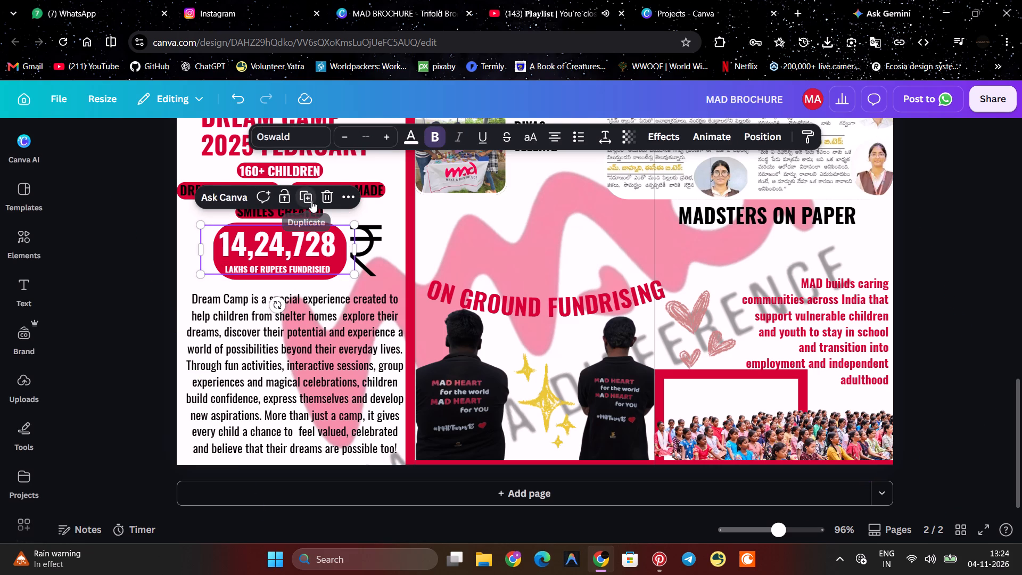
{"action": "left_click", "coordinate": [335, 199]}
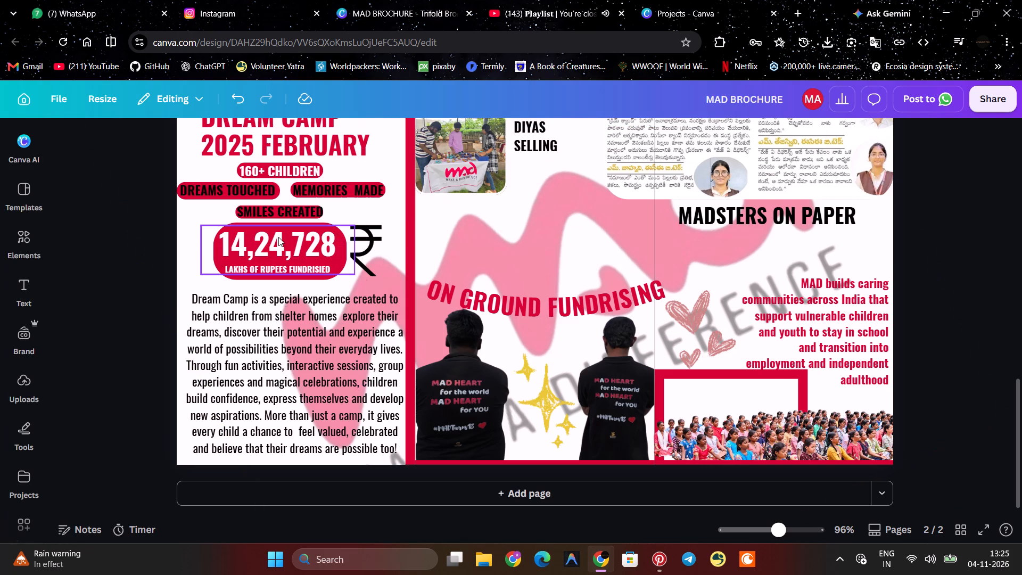
Duplicate the red rounded shape behind 14,24,728 and enlarge the copy over the Dream Camp paragraph to about 94 by 72.
{"action": "left_click", "coordinate": [229, 276]}
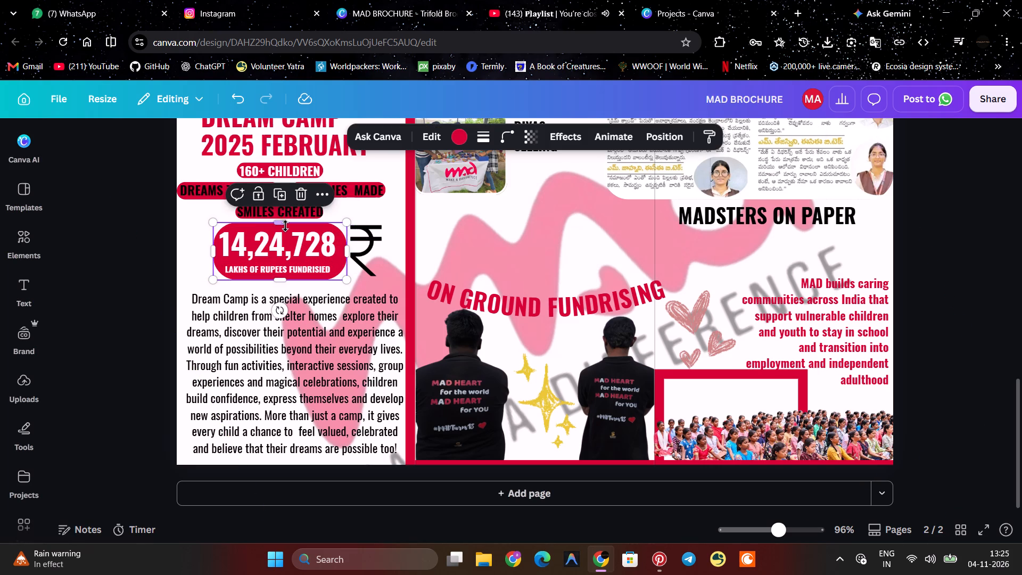
{"action": "left_click", "coordinate": [285, 198]}
{"action": "left_click_drag", "start_coordinate": [285, 259], "coordinate": [287, 257]}
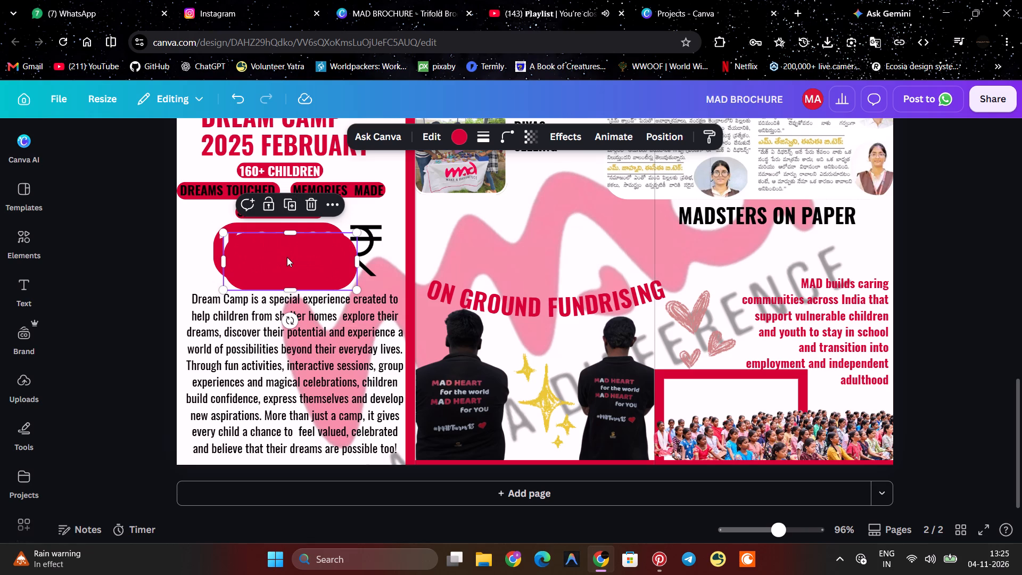
{"action": "left_click_drag", "start_coordinate": [287, 257], "coordinate": [243, 312]}
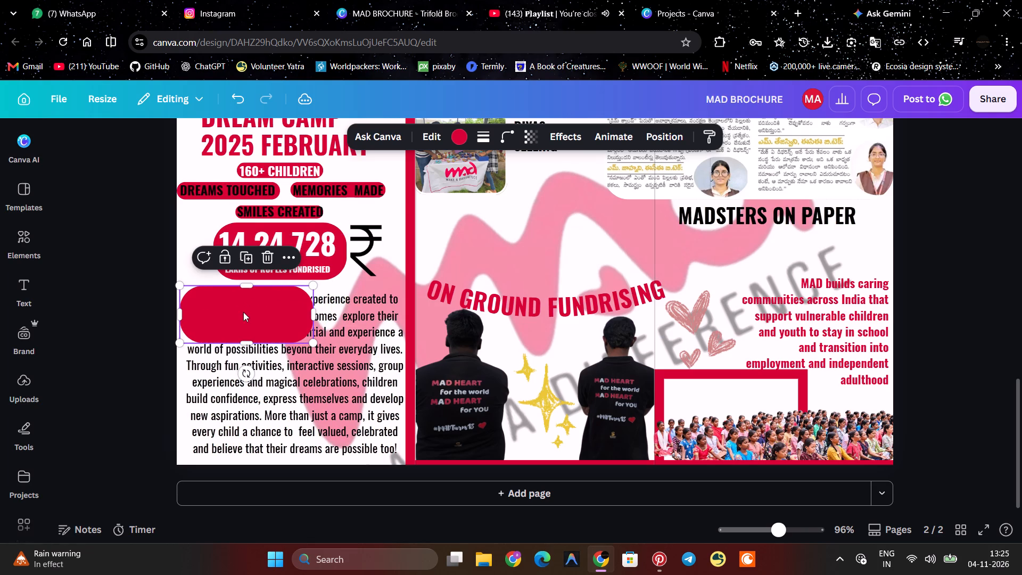
{"action": "left_click_drag", "start_coordinate": [310, 346], "coordinate": [399, 414]}
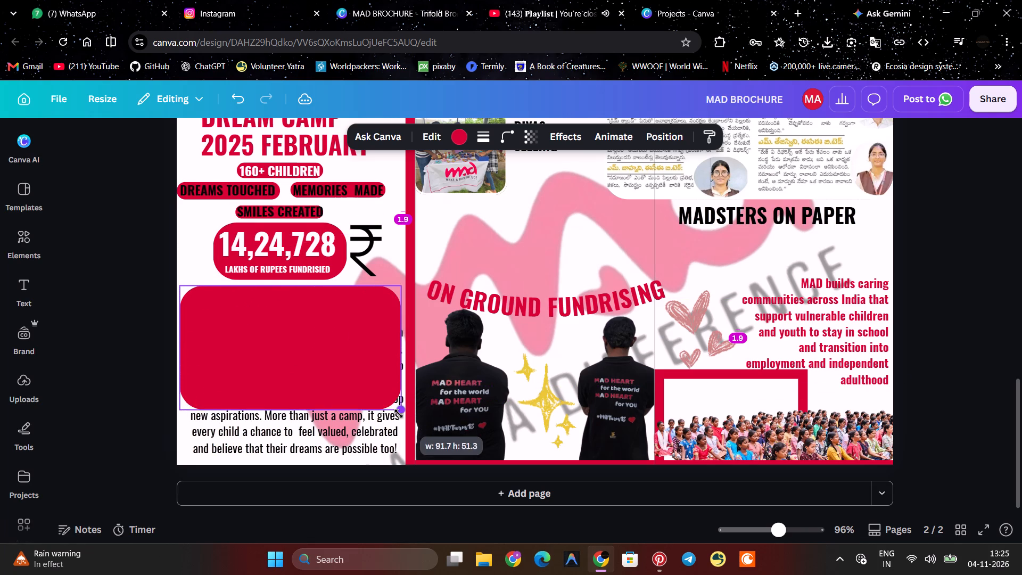
{"action": "left_click_drag", "start_coordinate": [399, 414], "coordinate": [405, 463]}
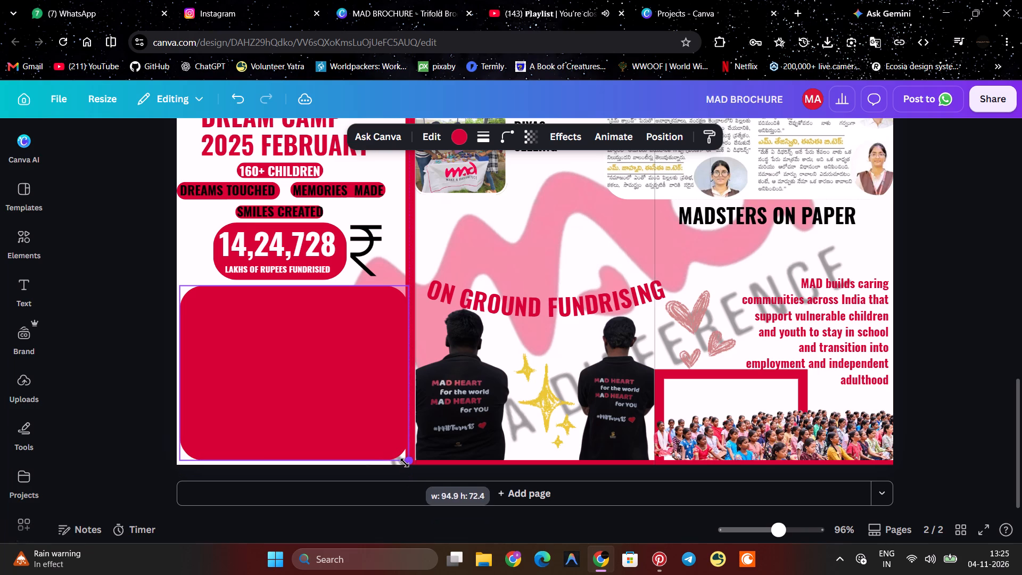
{"action": "left_click_drag", "start_coordinate": [405, 463], "coordinate": [401, 464]}
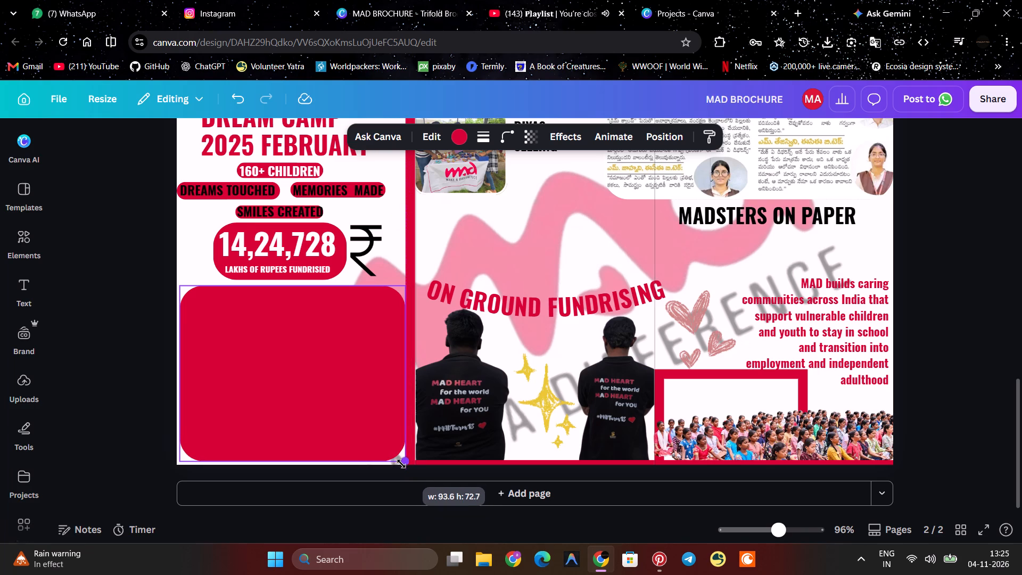
{"action": "left_click_drag", "start_coordinate": [401, 464], "coordinate": [400, 462]}
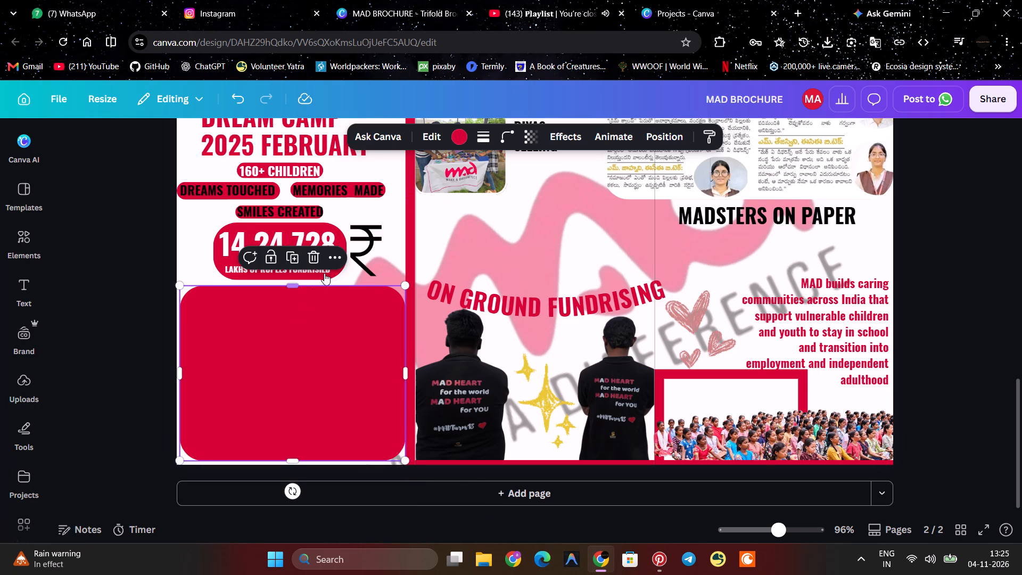
Send the enlarged red shape backward so it sits behind the Dream Camp paragraph.
{"action": "left_click", "coordinate": [331, 259]}
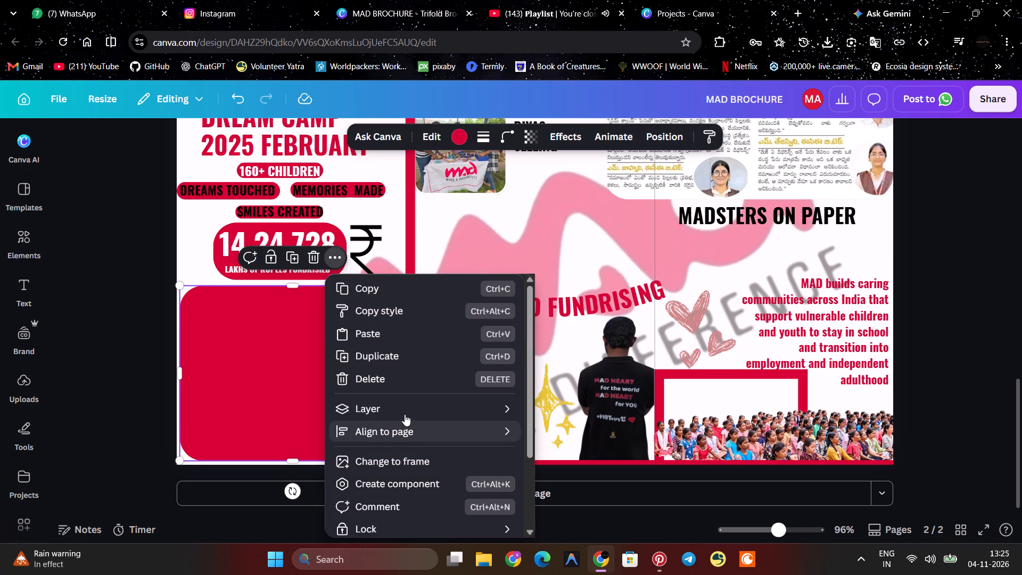
{"action": "left_click", "coordinate": [406, 412]}
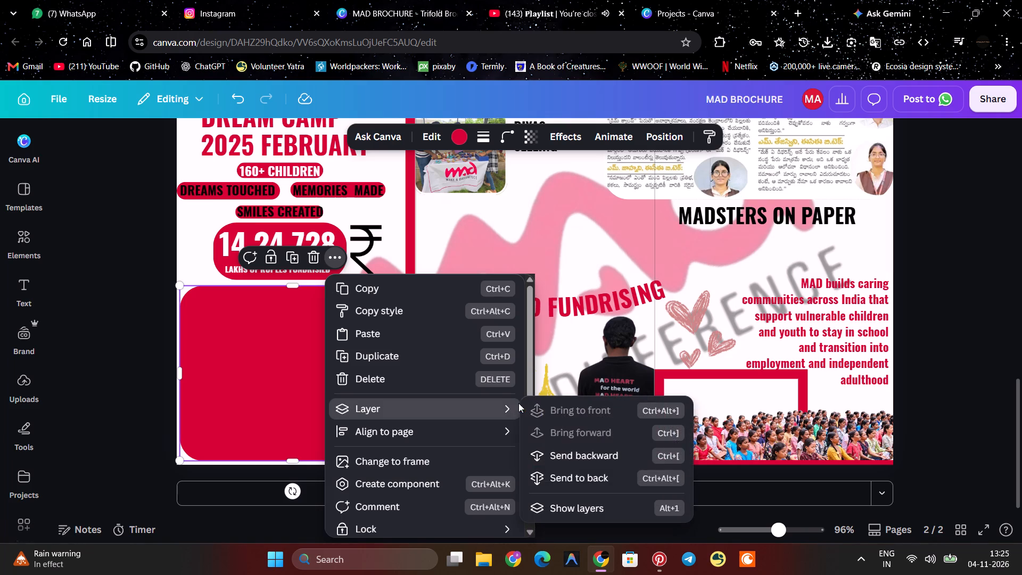
{"action": "left_click", "coordinate": [561, 459]}
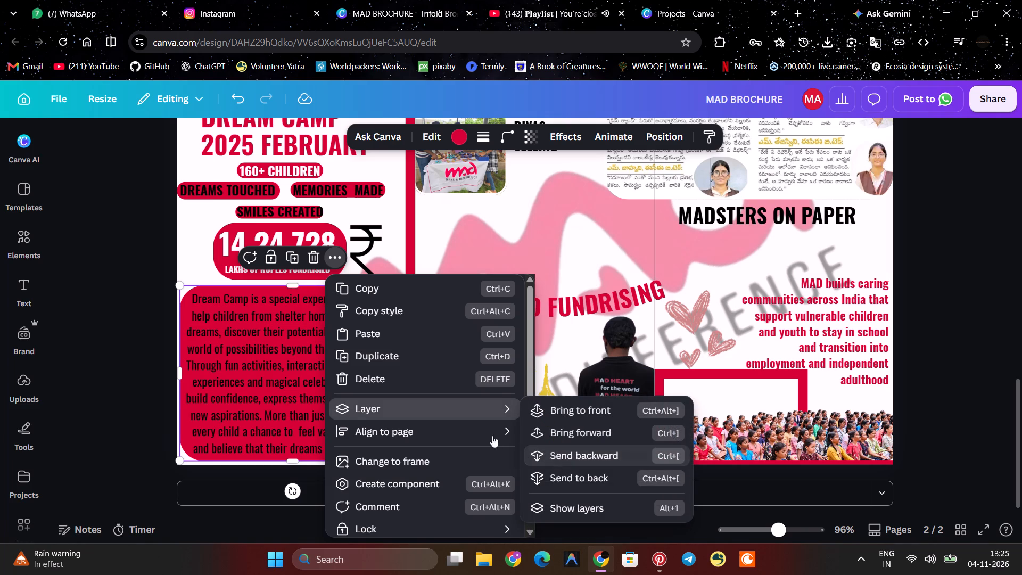
{"action": "left_click", "coordinate": [130, 300]}
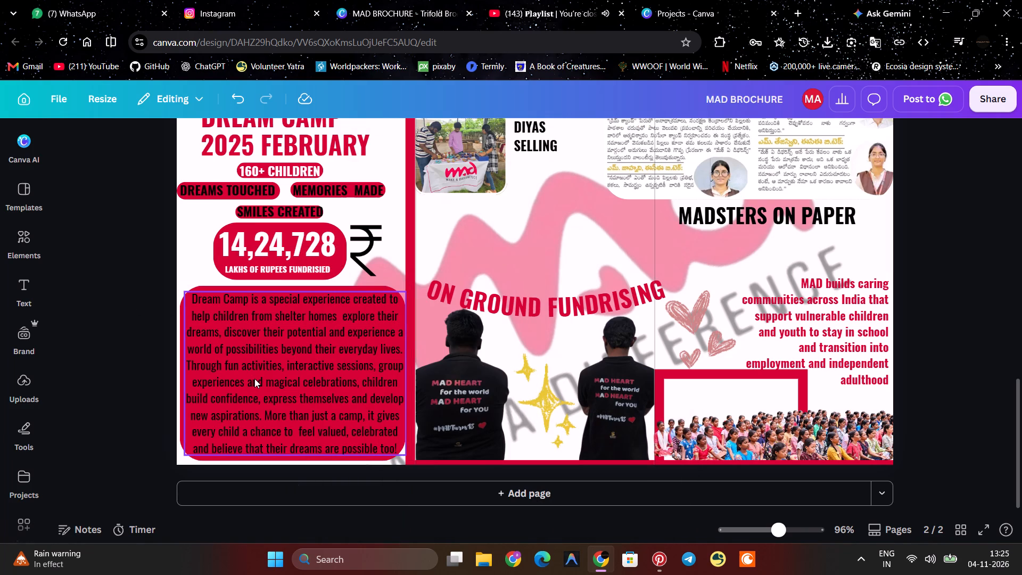
Narrow the Dream Camp paragraph's text box slightly and the red shape behind it to a width of about 91.7.
{"action": "left_click", "coordinate": [365, 344]}
{"action": "left_click_drag", "start_coordinate": [406, 366], "coordinate": [405, 366]}
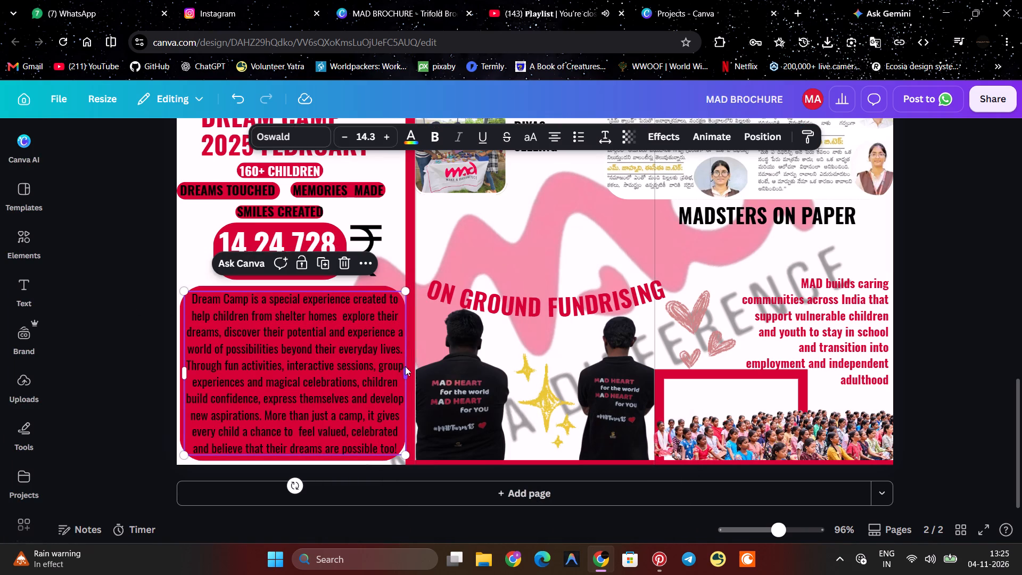
{"action": "left_click_drag", "start_coordinate": [405, 366], "coordinate": [400, 363]}
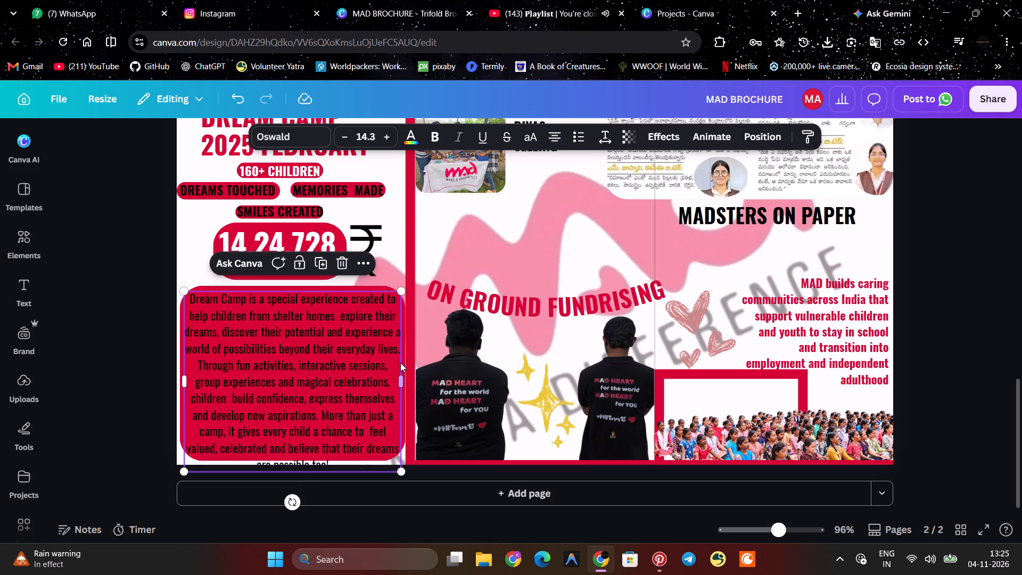
{"action": "left_click", "coordinate": [376, 287]}
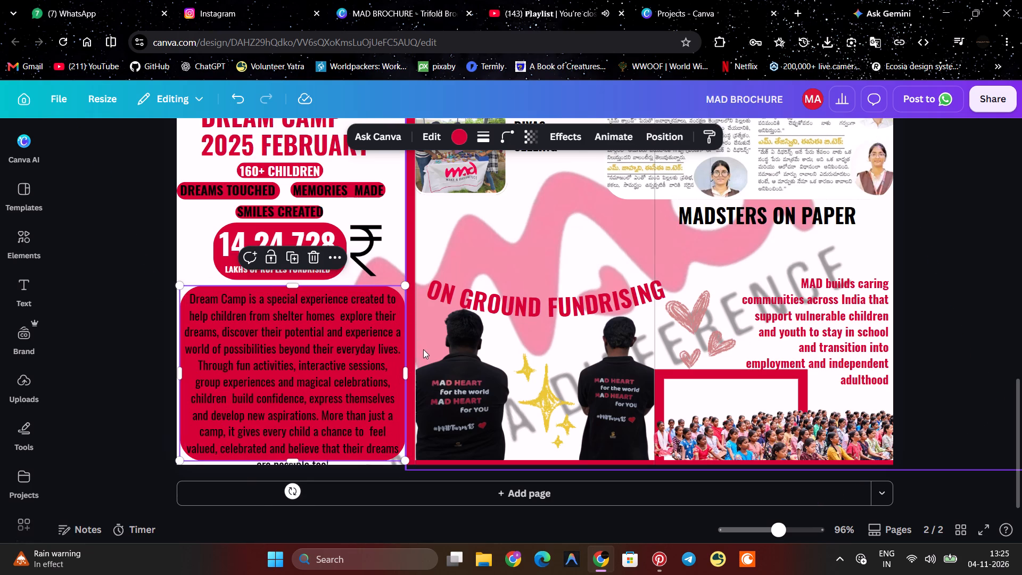
{"action": "left_click", "coordinate": [408, 368]}
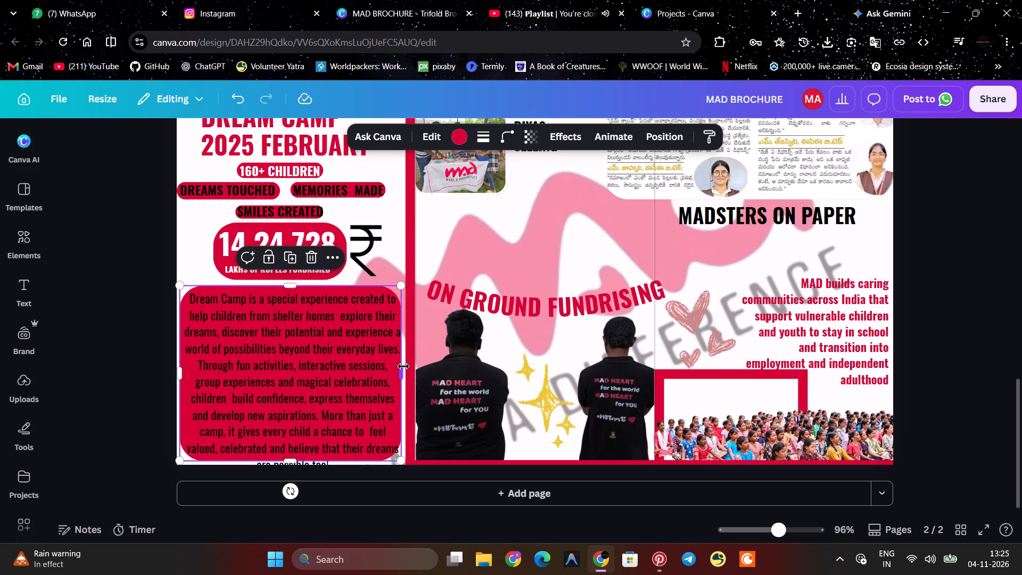
Move the paragraph up off the red shape's lower part and extend the shape down to a height of about 74.2.
{"action": "left_click", "coordinate": [315, 375]}
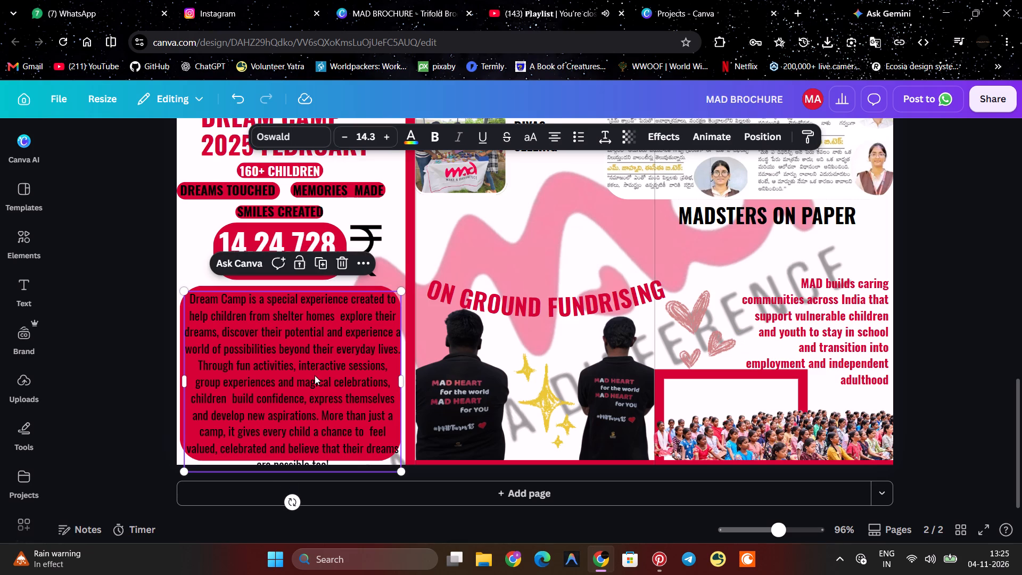
{"action": "left_click", "coordinate": [324, 394]}
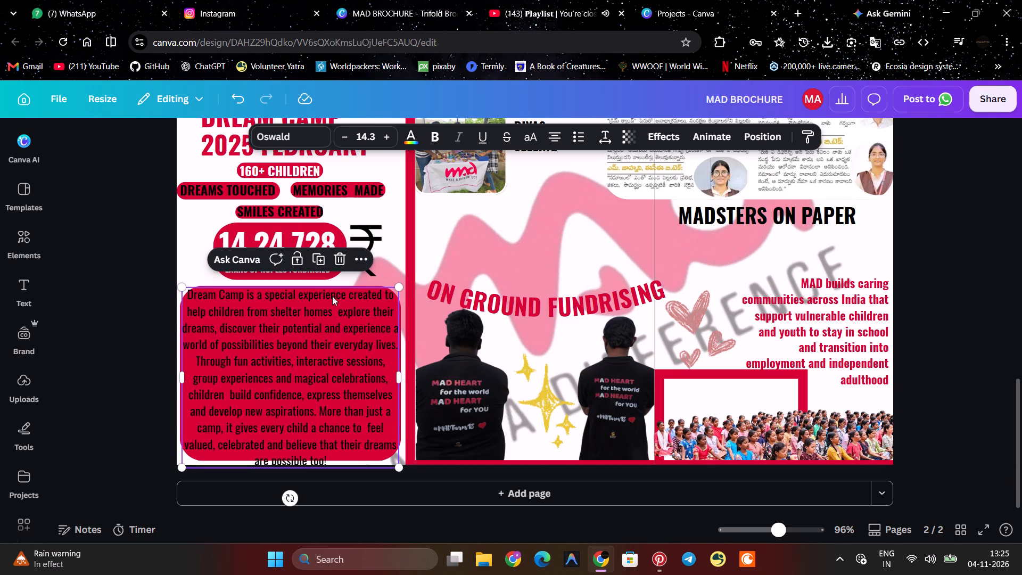
{"action": "left_click_drag", "start_coordinate": [330, 321], "coordinate": [329, 312]}
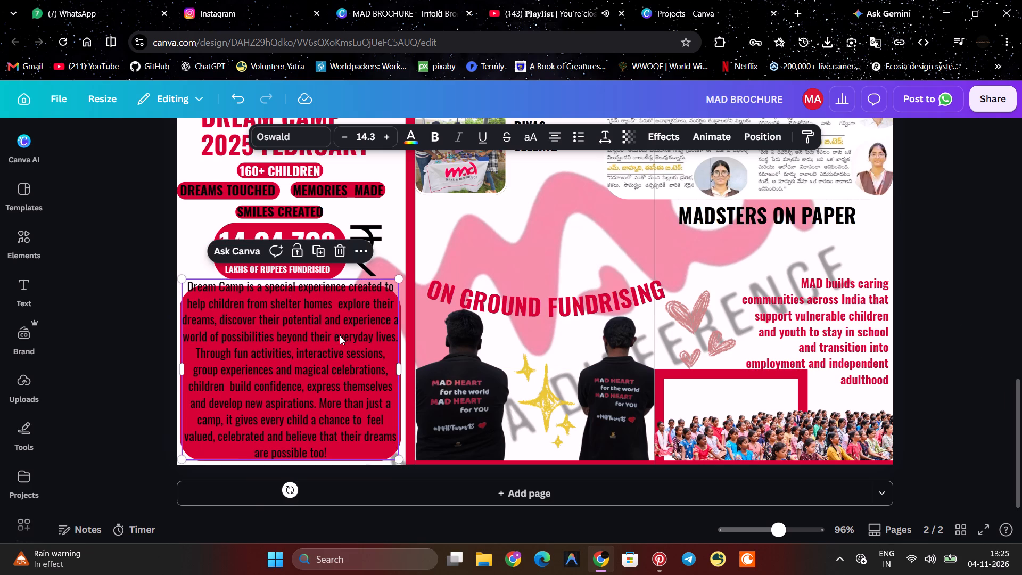
{"action": "left_click_drag", "start_coordinate": [388, 437], "coordinate": [382, 396]}
{"action": "left_click", "coordinate": [374, 434]}
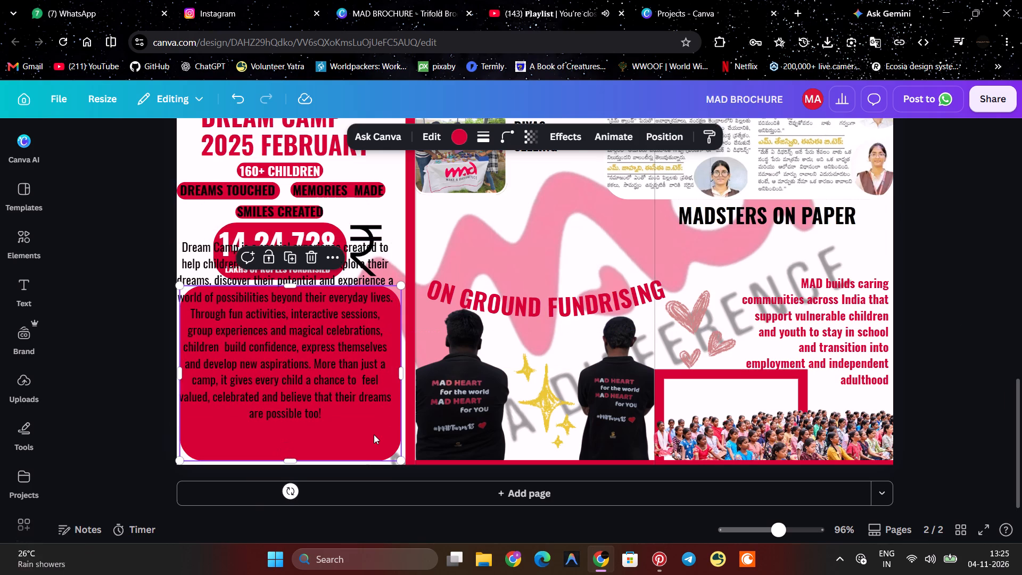
{"action": "left_click", "coordinate": [293, 459]}
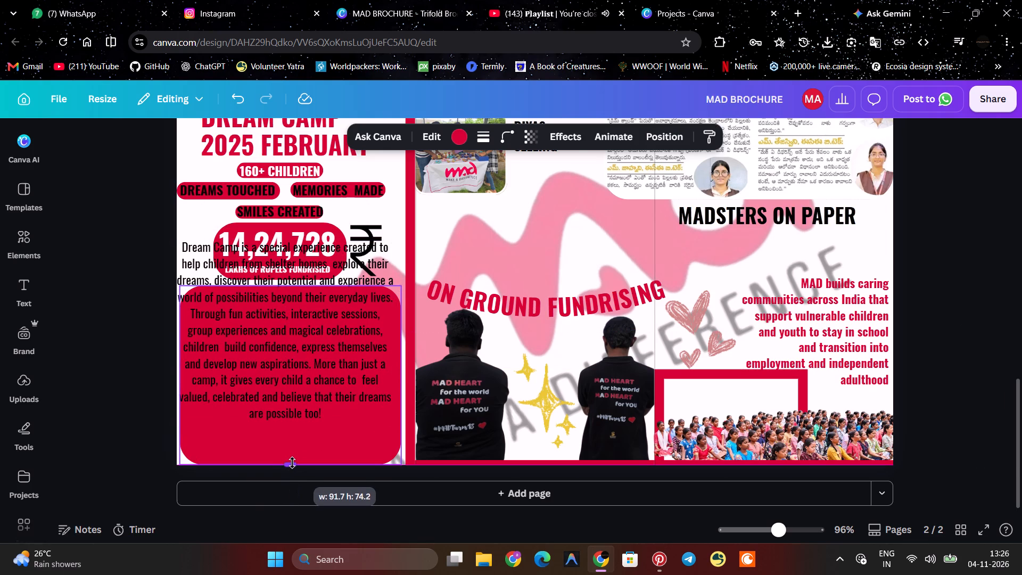
{"action": "left_click", "coordinate": [311, 322]}
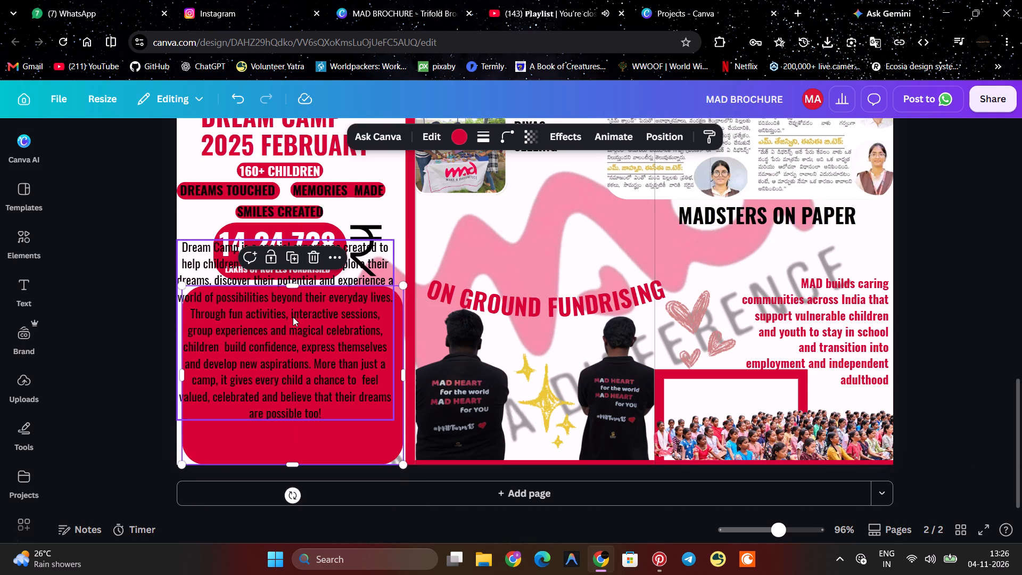
Reposition the Dream Camp paragraph over the red shape and scale its text down to size 13.8 to fit inside.
{"action": "left_click", "coordinate": [293, 317]}
{"action": "left_click_drag", "start_coordinate": [301, 333], "coordinate": [303, 341]}
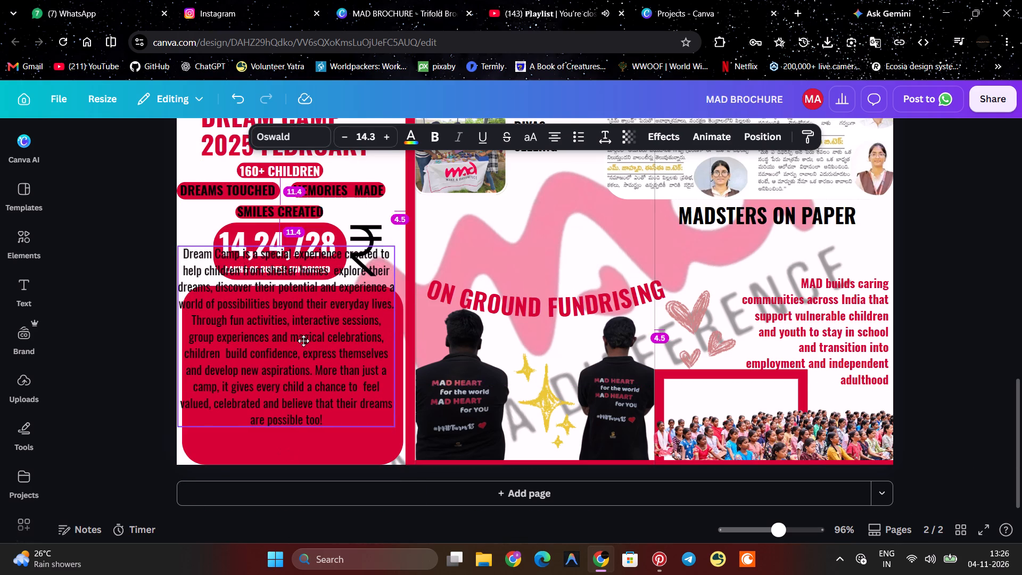
{"action": "left_click_drag", "start_coordinate": [303, 341], "coordinate": [310, 383]}
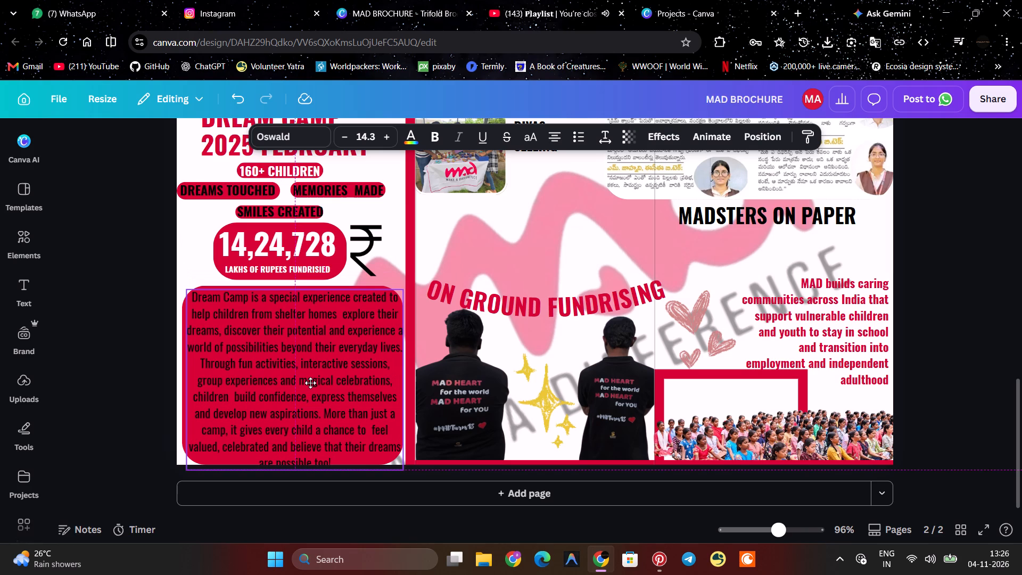
{"action": "left_click_drag", "start_coordinate": [310, 383], "coordinate": [311, 381]}
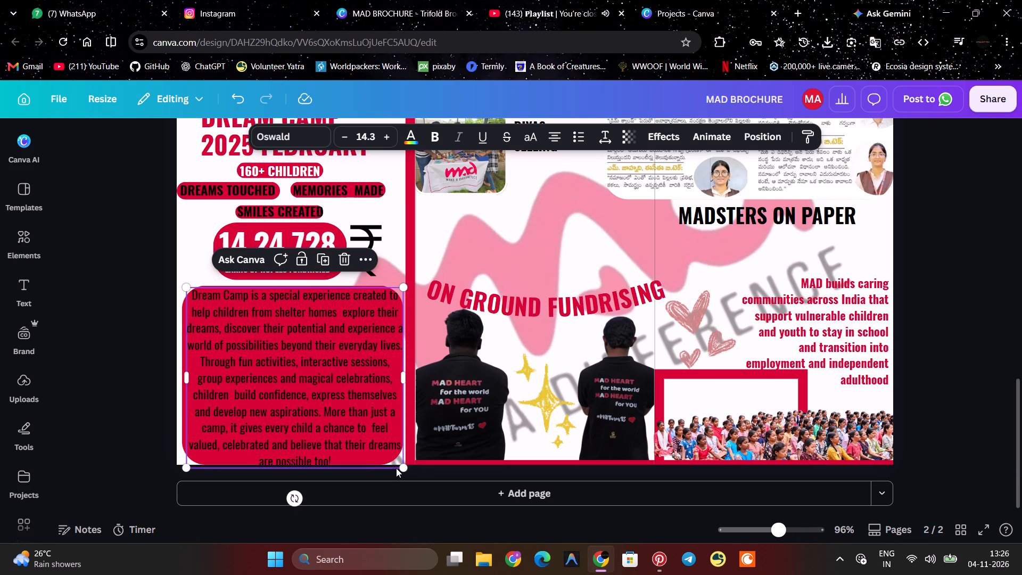
{"action": "left_click_drag", "start_coordinate": [403, 467], "coordinate": [401, 462]}
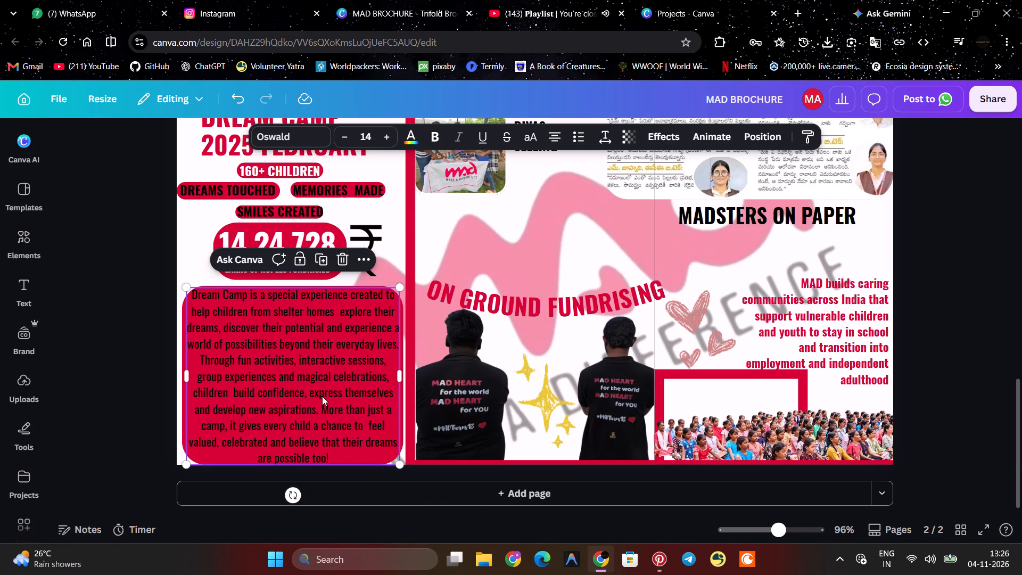
{"action": "left_click", "coordinate": [318, 393]}
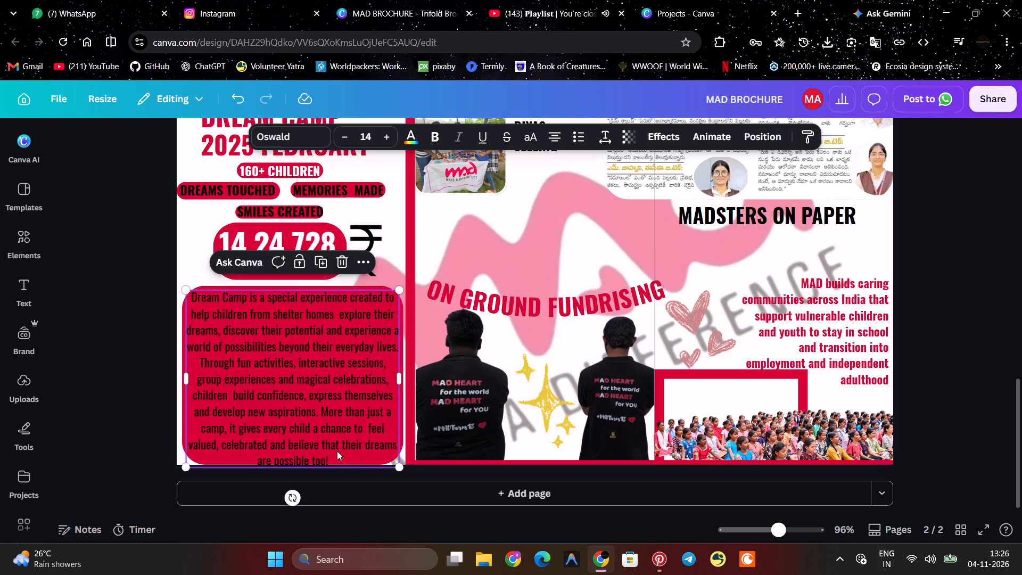
{"action": "left_click", "coordinate": [395, 467]}
{"action": "left_click", "coordinate": [312, 388]}
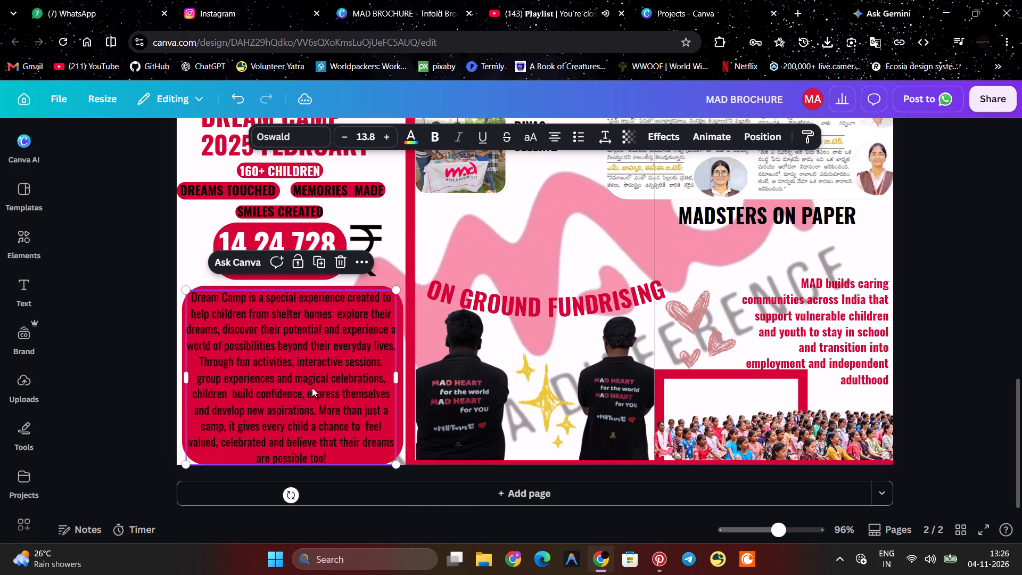
Browse the shapes library for a suitable decorative shape, checking the recently used, square star and abstract shape collections.
{"action": "left_click", "coordinate": [105, 346]}
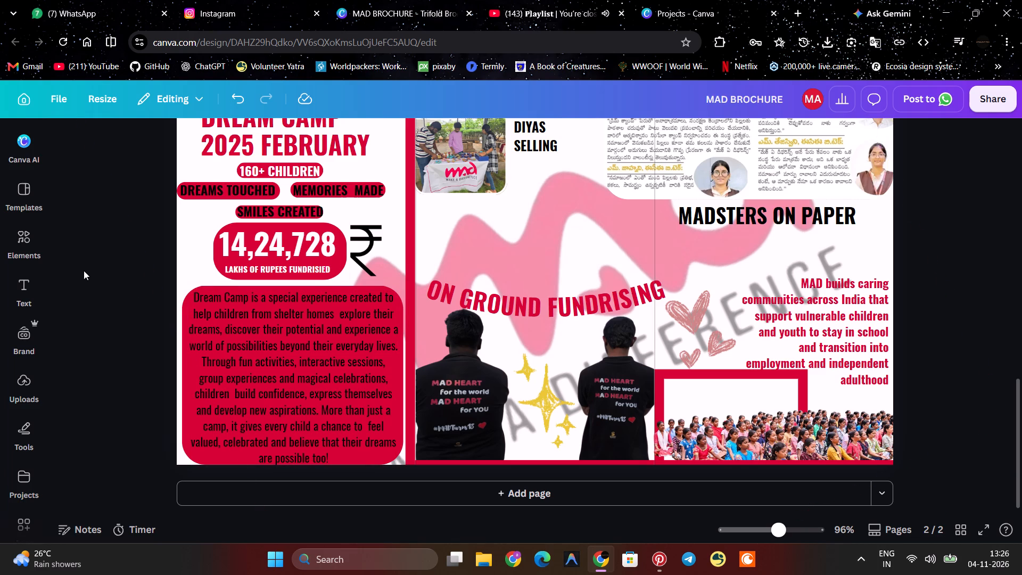
{"action": "left_click", "coordinate": [30, 241]}
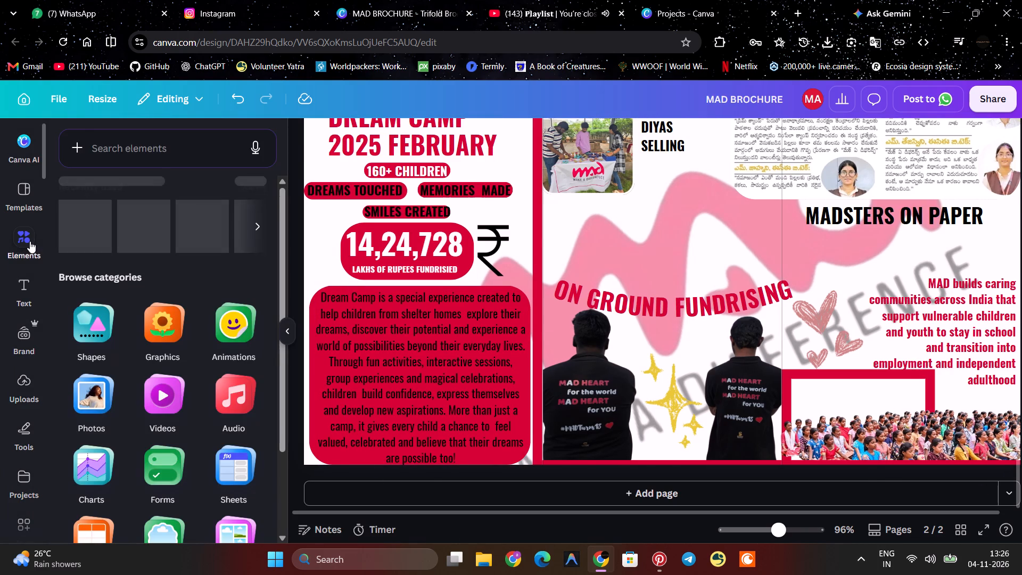
{"action": "left_click", "coordinate": [80, 418]}
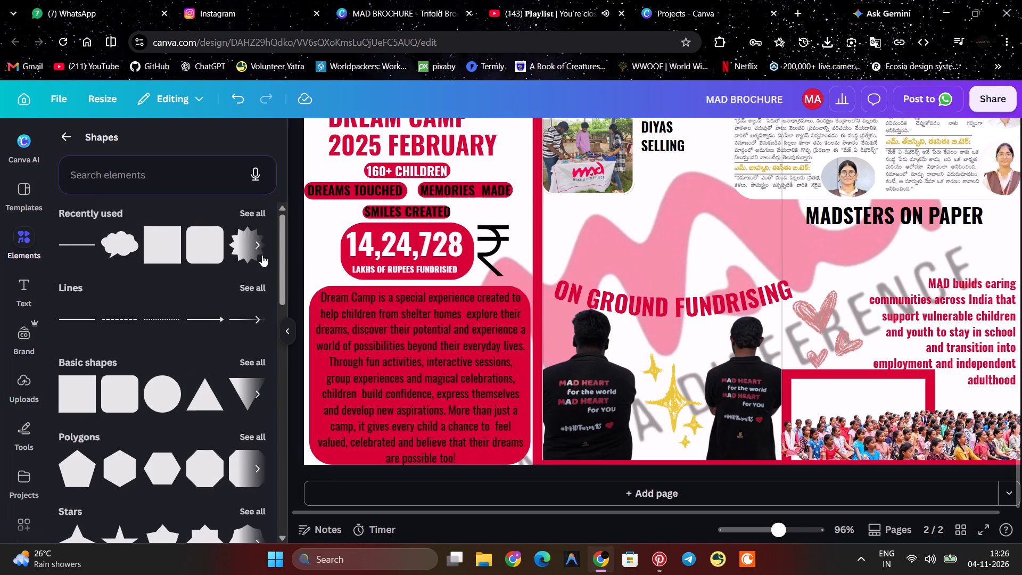
{"action": "left_click", "coordinate": [249, 240]}
{"action": "left_click", "coordinate": [249, 240]}
{"action": "left_click", "coordinate": [249, 240]}
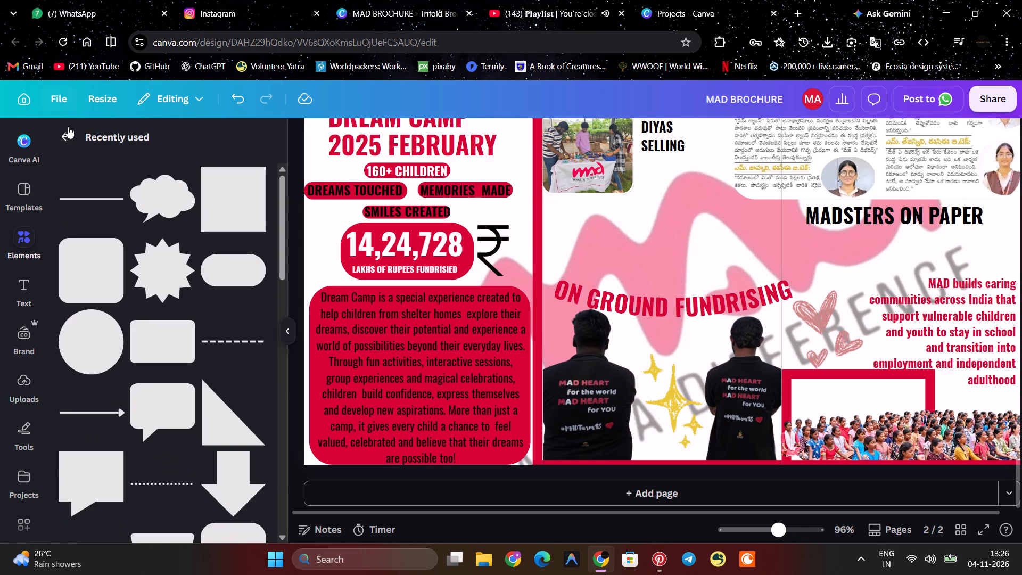
{"action": "left_click", "coordinate": [67, 141]}
{"action": "scroll", "coordinate": [134, 330], "scroll_direction": "down", "scroll_amount": 6}
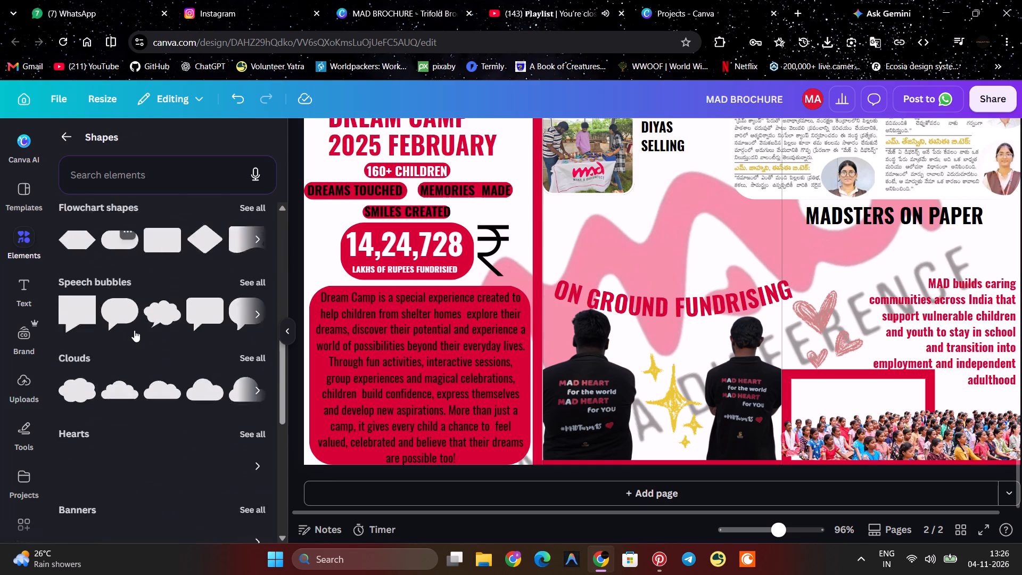
{"action": "scroll", "coordinate": [134, 330], "scroll_direction": "down", "scroll_amount": 4}
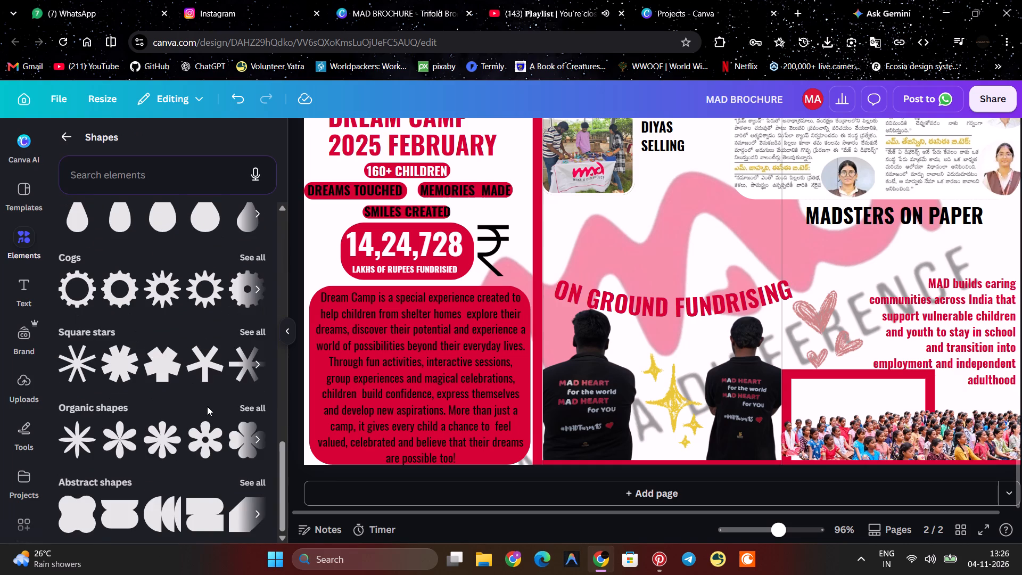
{"action": "left_click", "coordinate": [250, 359]}
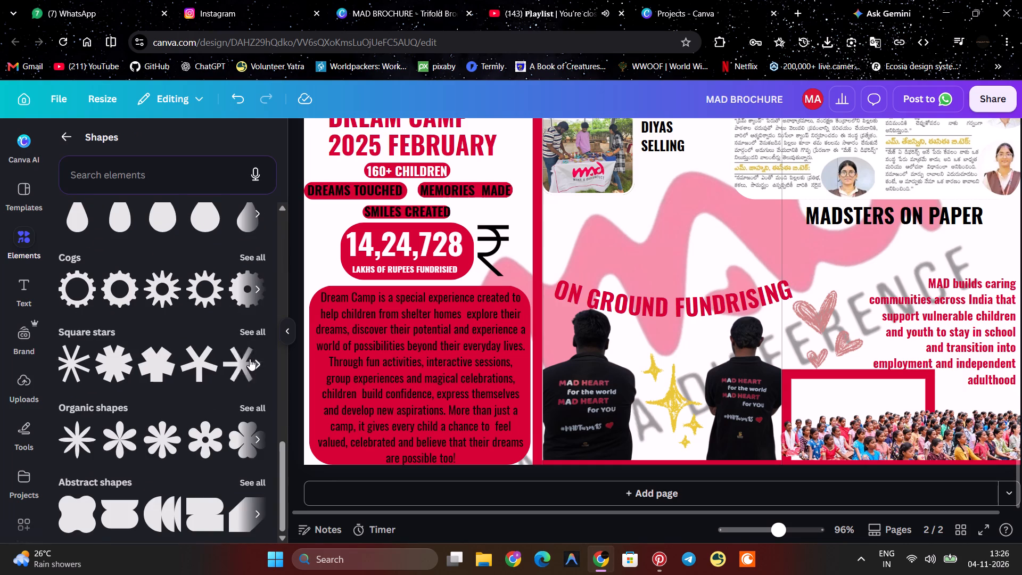
{"action": "left_click", "coordinate": [250, 359]}
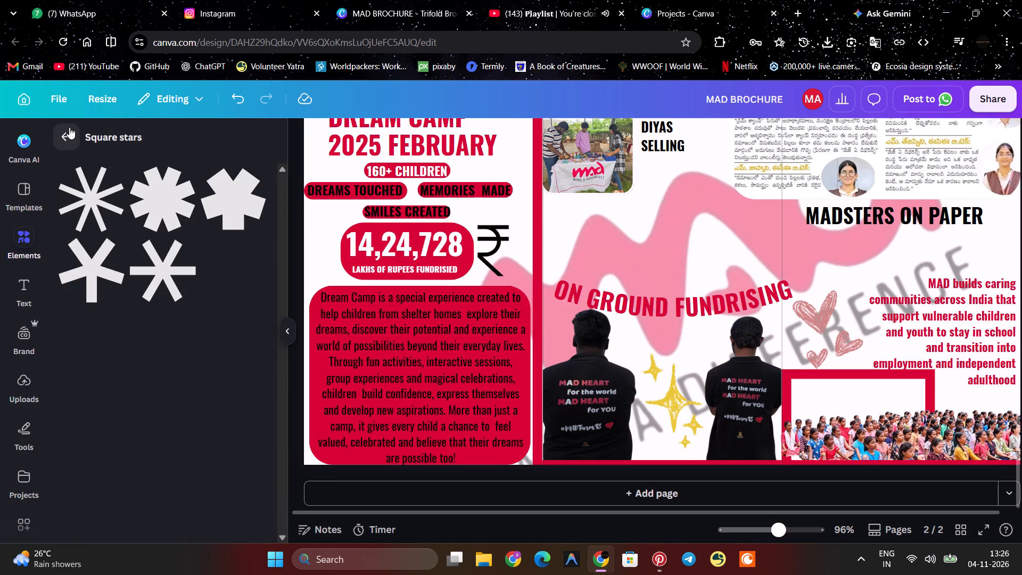
{"action": "left_click", "coordinate": [70, 127]}
{"action": "scroll", "coordinate": [98, 382], "scroll_direction": "down", "scroll_amount": 2}
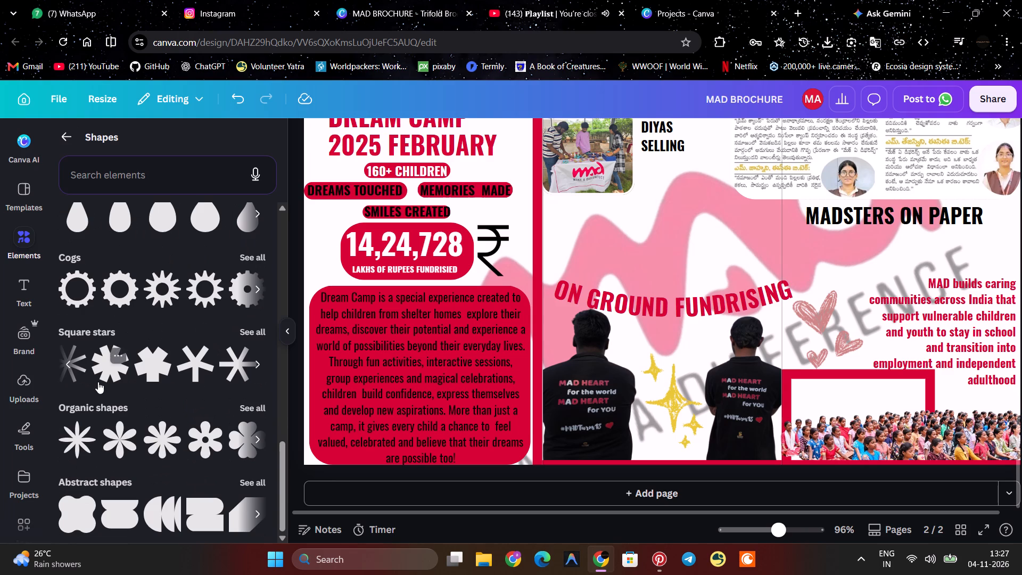
{"action": "scroll", "coordinate": [186, 468], "scroll_direction": "down", "scroll_amount": 3}
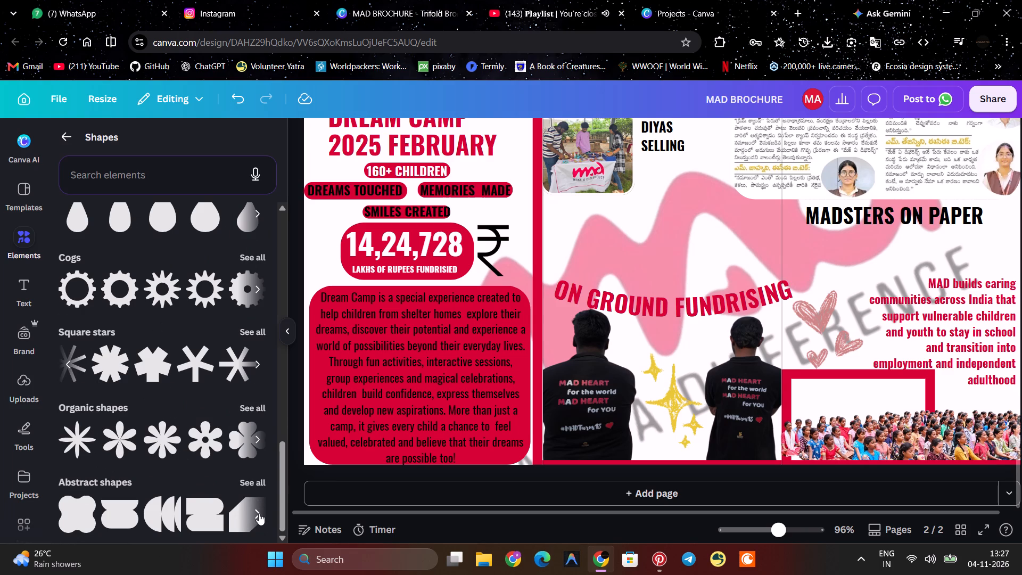
{"action": "left_click", "coordinate": [259, 513]}
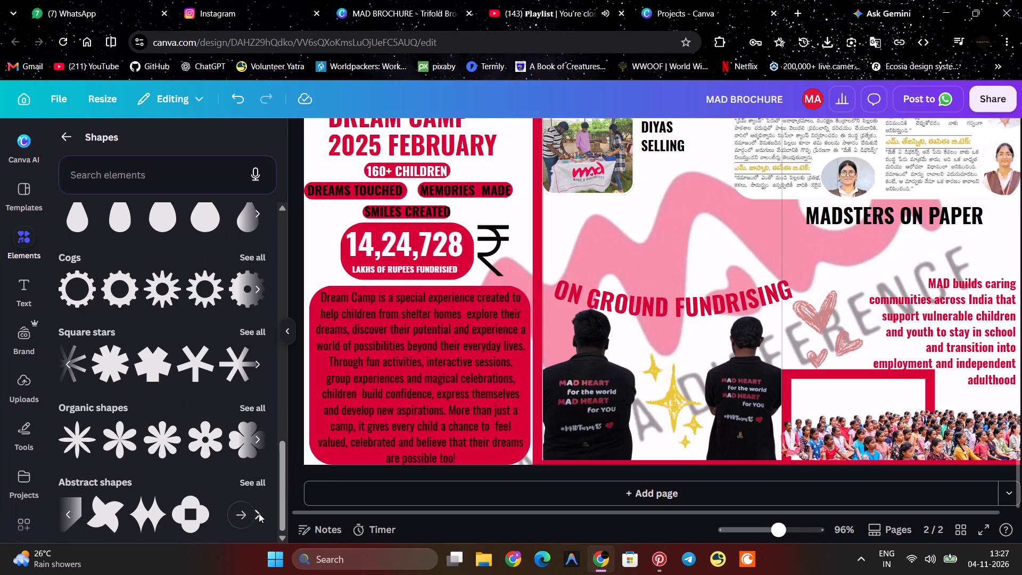
{"action": "left_click", "coordinate": [259, 513]}
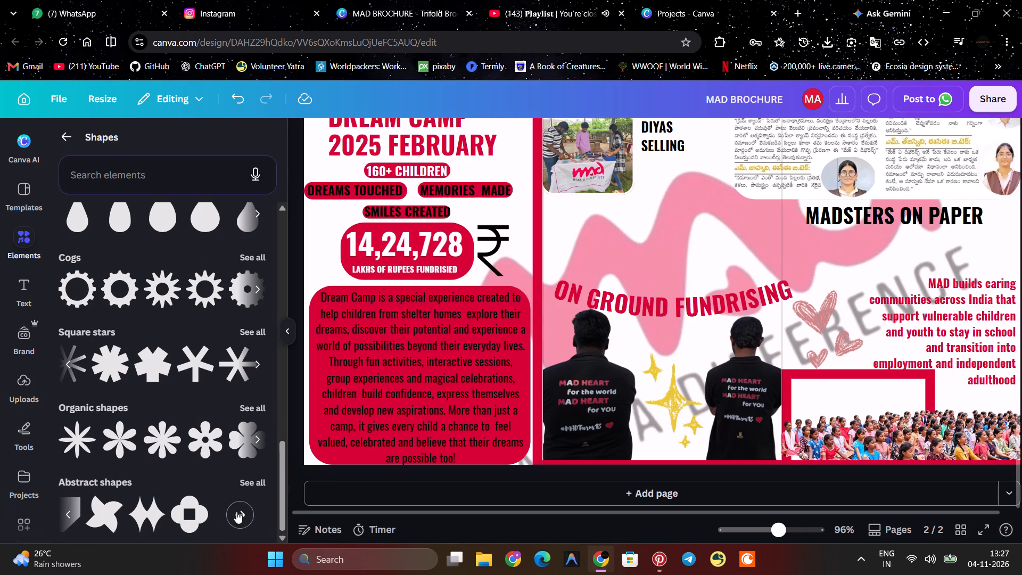
{"action": "left_click", "coordinate": [236, 512]}
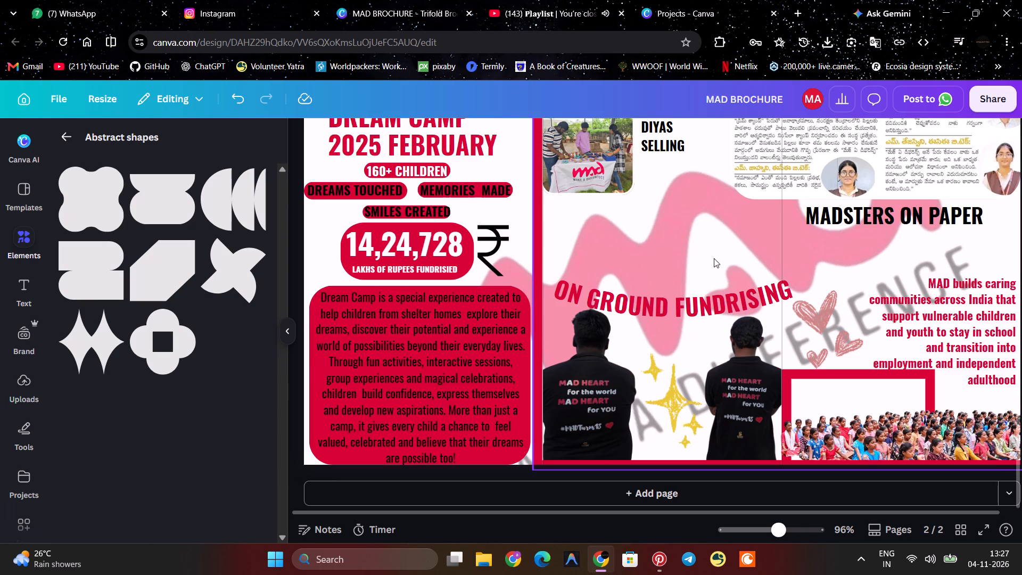
Pull the large red outline frame away from the page 2 layout and delete it.
{"action": "left_click", "coordinate": [674, 212]}
{"action": "left_click_drag", "start_coordinate": [674, 212], "coordinate": [693, 211]}
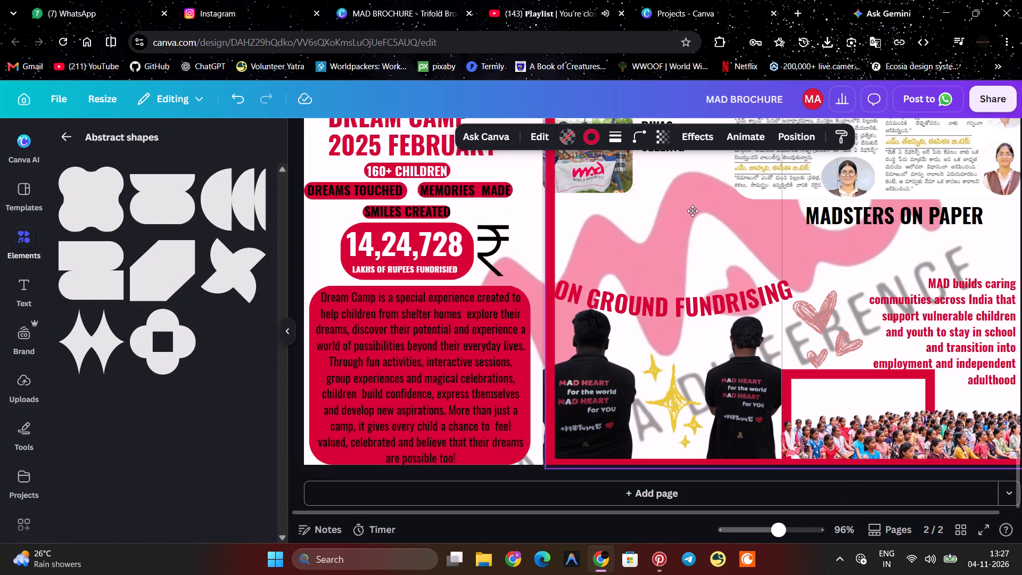
{"action": "left_click_drag", "start_coordinate": [693, 211], "coordinate": [532, 273]}
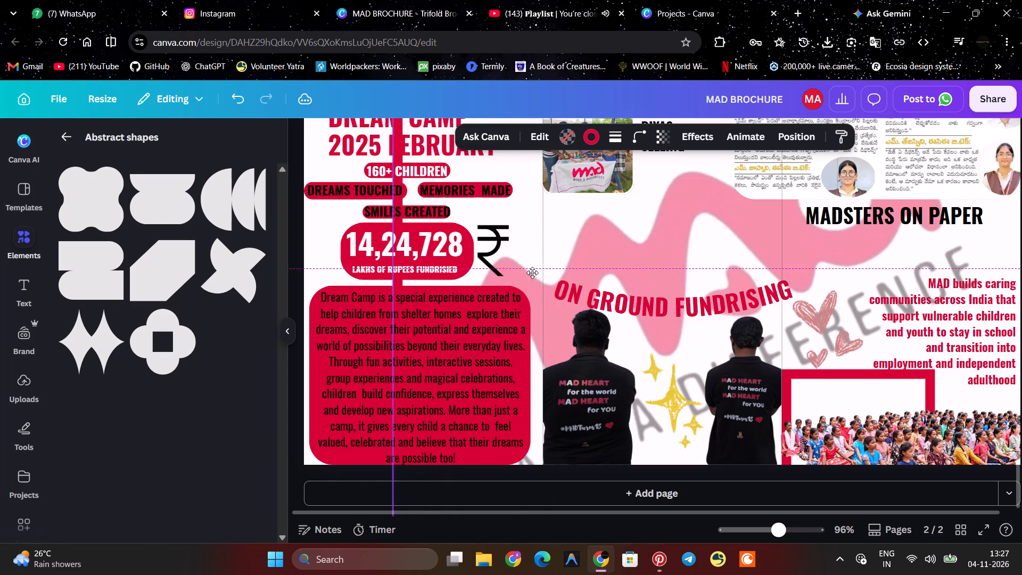
{"action": "left_click_drag", "start_coordinate": [532, 273], "coordinate": [452, 367]}
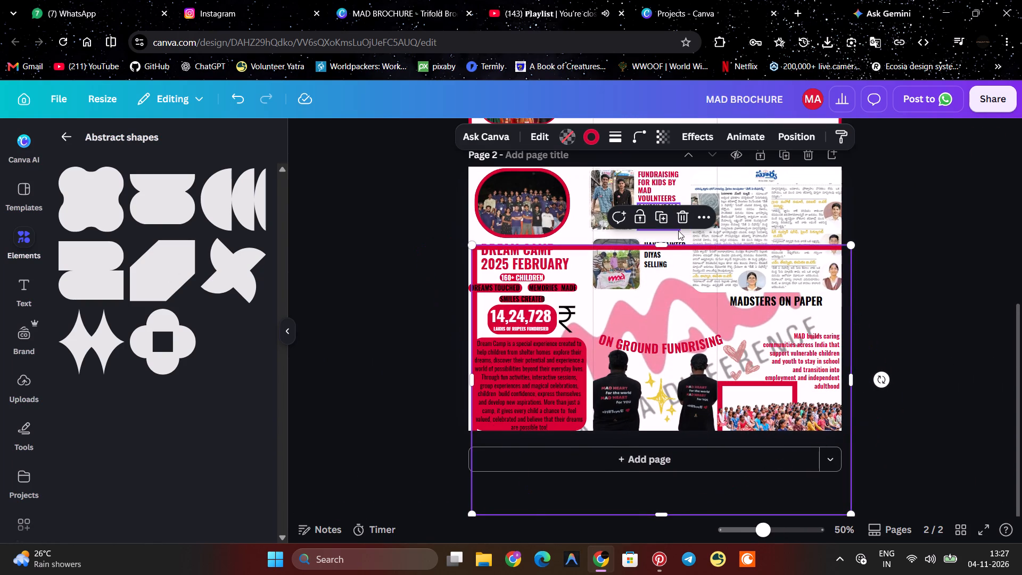
{"action": "left_click", "coordinate": [681, 220]}
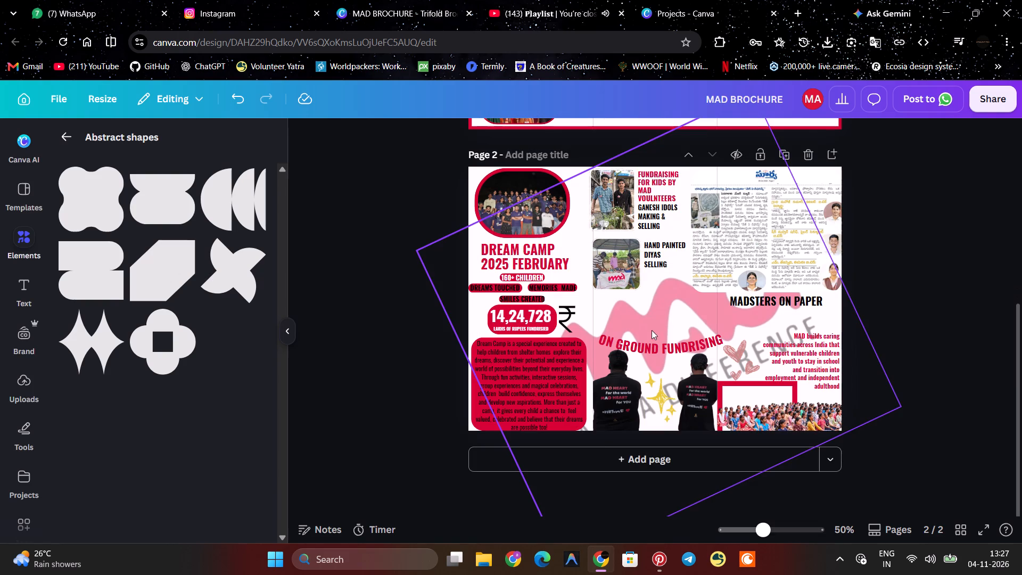
Move the tilted pink MAD watermark on page 2 up and inward to align with the middle panel's centre.
{"action": "left_click", "coordinate": [662, 325]}
{"action": "left_click_drag", "start_coordinate": [662, 325], "coordinate": [653, 318]}
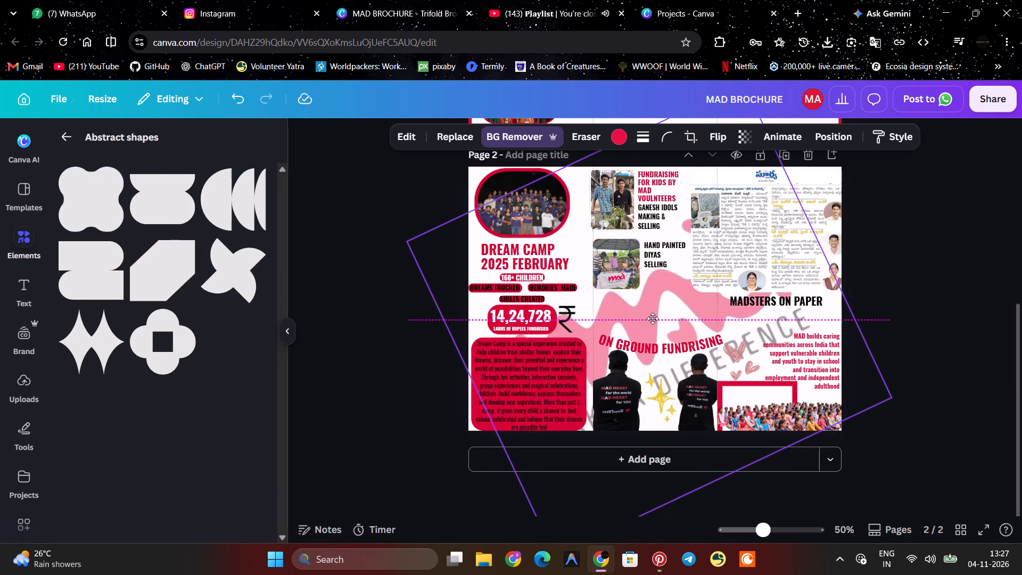
{"action": "left_click_drag", "start_coordinate": [653, 318], "coordinate": [640, 307]}
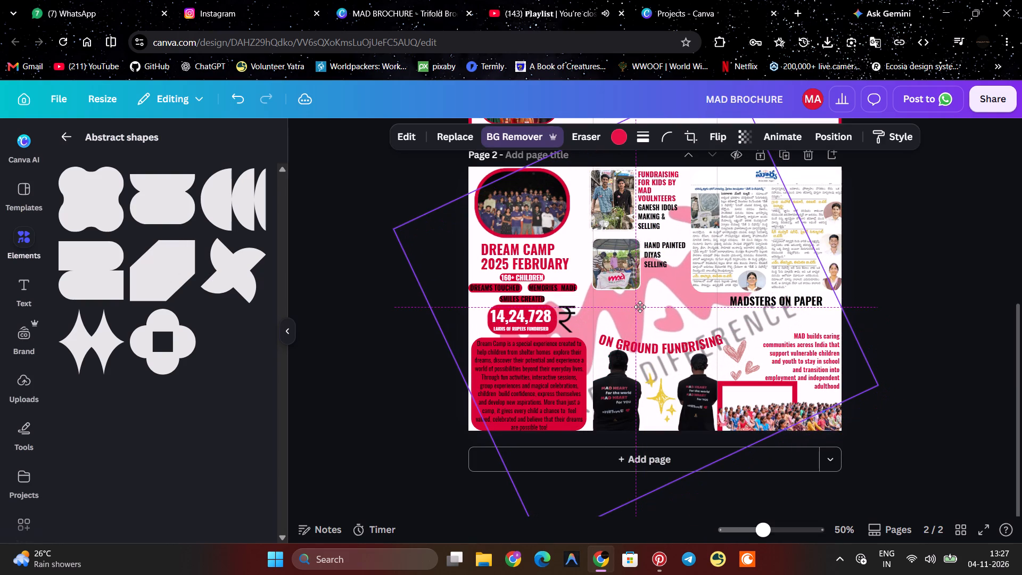
{"action": "left_click_drag", "start_coordinate": [640, 307], "coordinate": [639, 307]}
{"action": "left_click", "coordinate": [376, 374]}
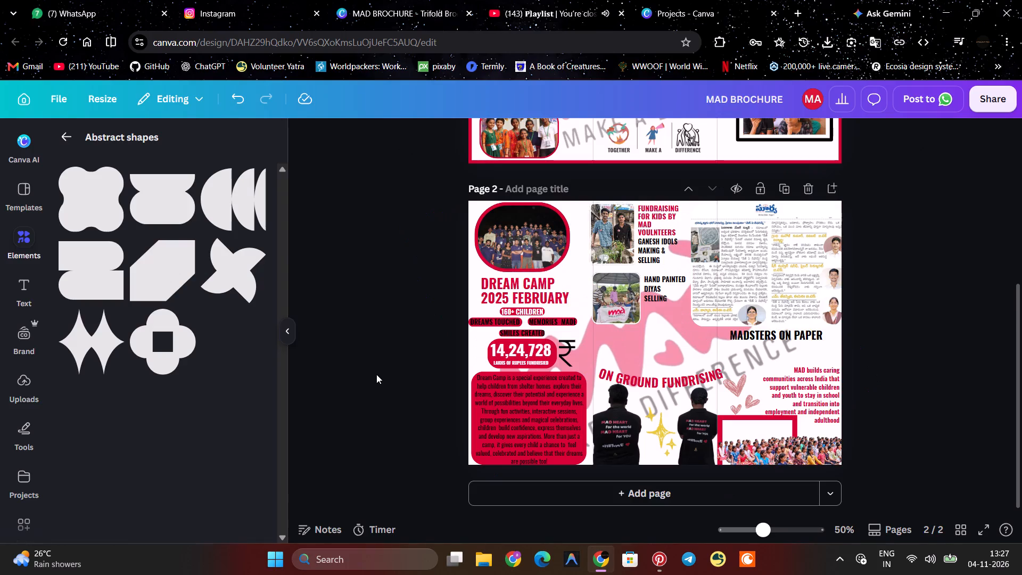
Review page 1's layout and borders, including its main heading, against page 2.
{"action": "scroll", "coordinate": [376, 374], "scroll_direction": "up", "scroll_amount": 1}
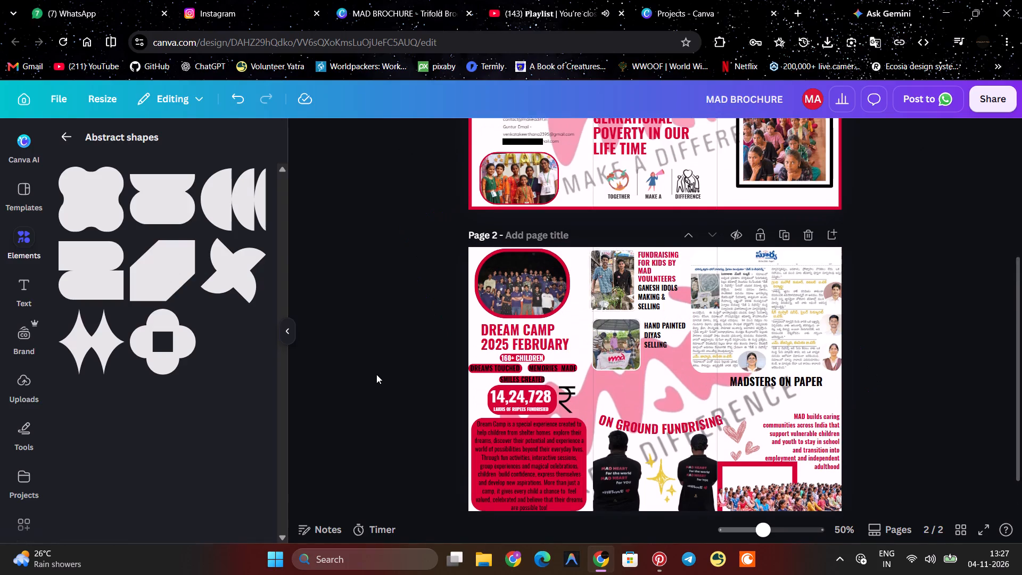
{"action": "scroll", "coordinate": [376, 374], "scroll_direction": "up", "scroll_amount": 1}
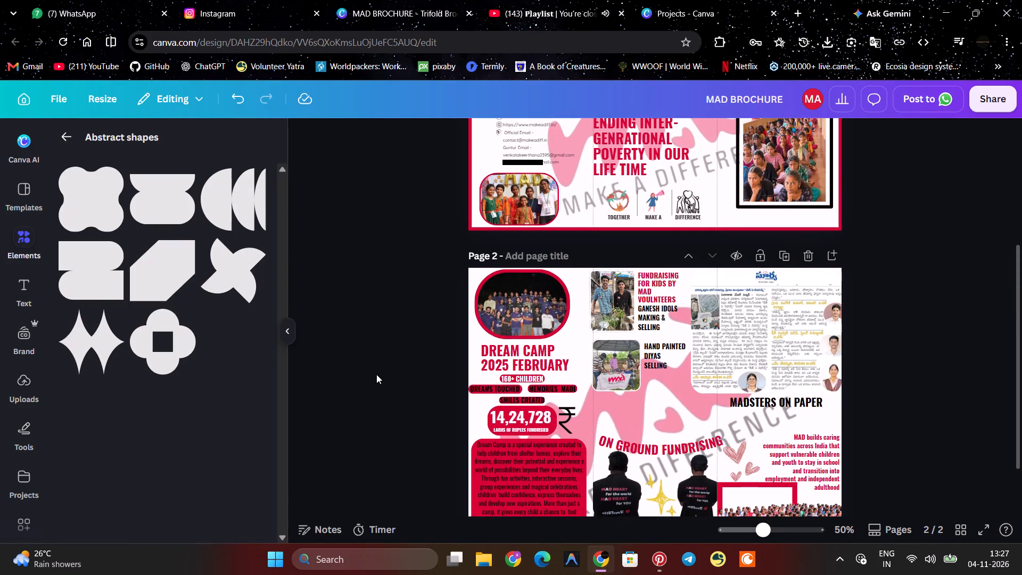
{"action": "scroll", "coordinate": [376, 374], "scroll_direction": "up", "scroll_amount": 4}
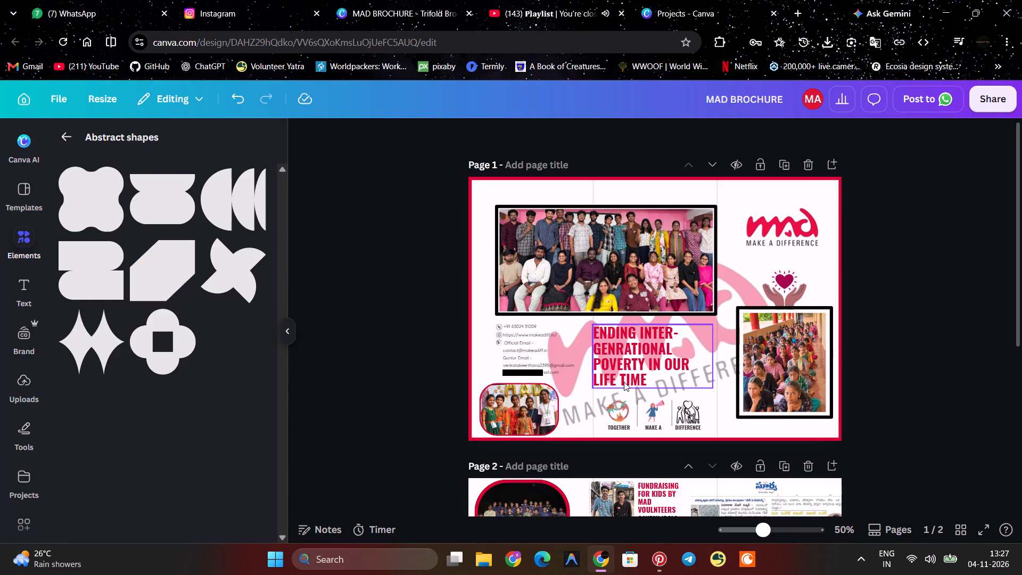
{"action": "left_click", "coordinate": [620, 355]}
{"action": "scroll", "coordinate": [620, 355], "scroll_direction": "down", "scroll_amount": 1}
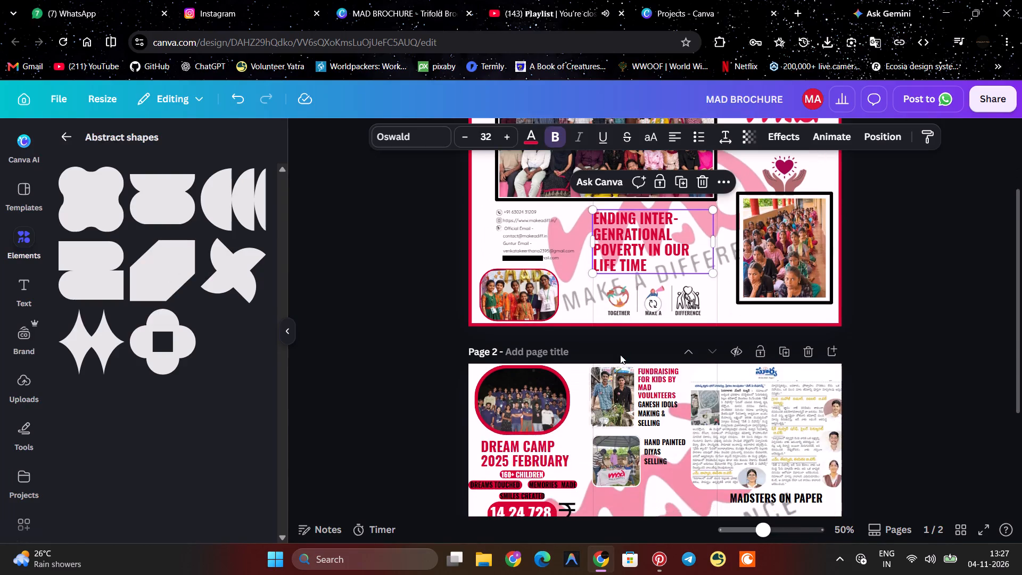
{"action": "scroll", "coordinate": [620, 355], "scroll_direction": "up", "scroll_amount": 2}
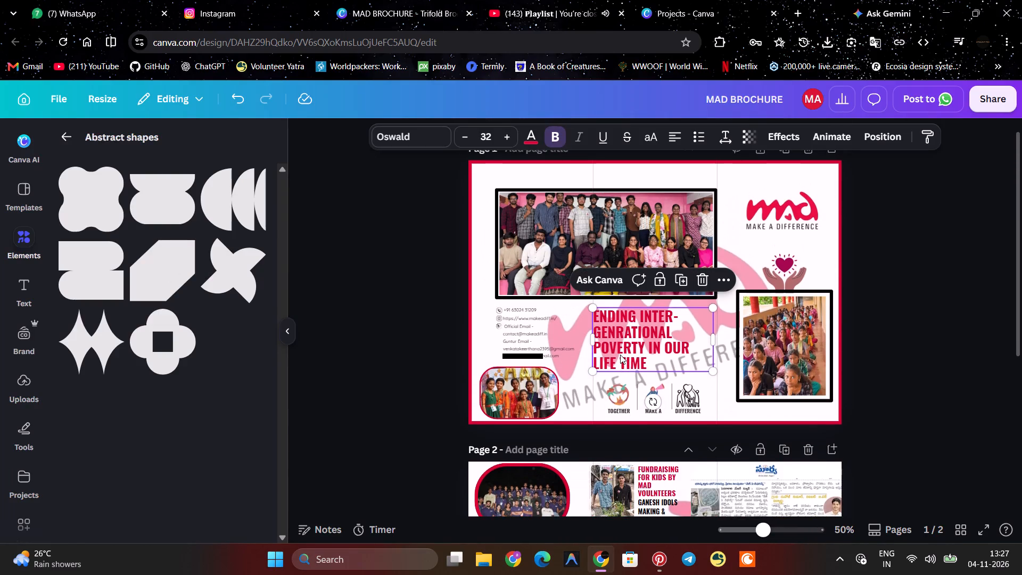
{"action": "scroll", "coordinate": [620, 355], "scroll_direction": "down", "scroll_amount": 2}
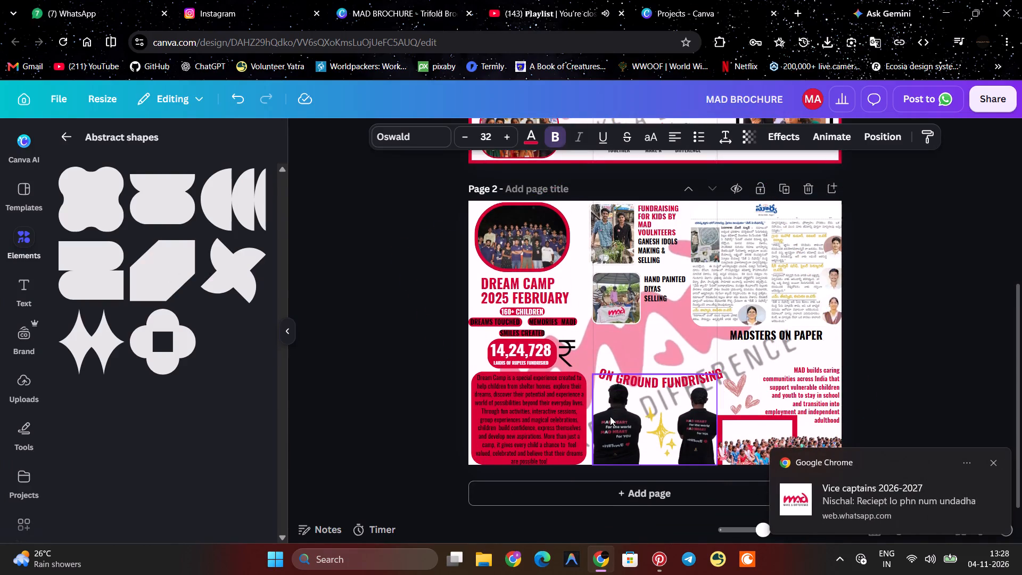
Add a solid border with a stroke weight of 7 to the newspaper clipping above MADSTERS ON PAPER.
{"action": "left_click", "coordinate": [735, 275]}
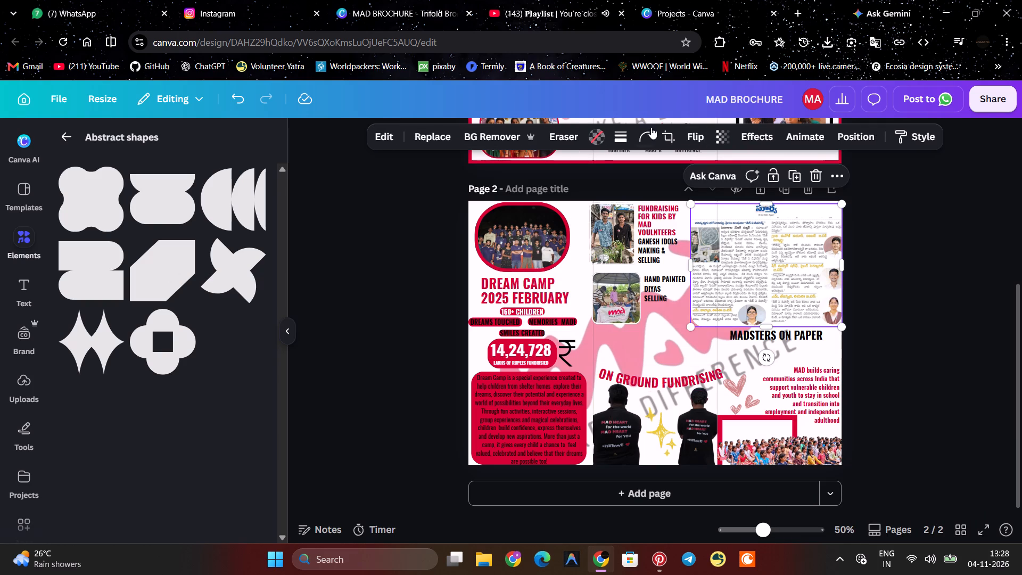
{"action": "left_click", "coordinate": [627, 134]}
{"action": "left_click", "coordinate": [539, 234]}
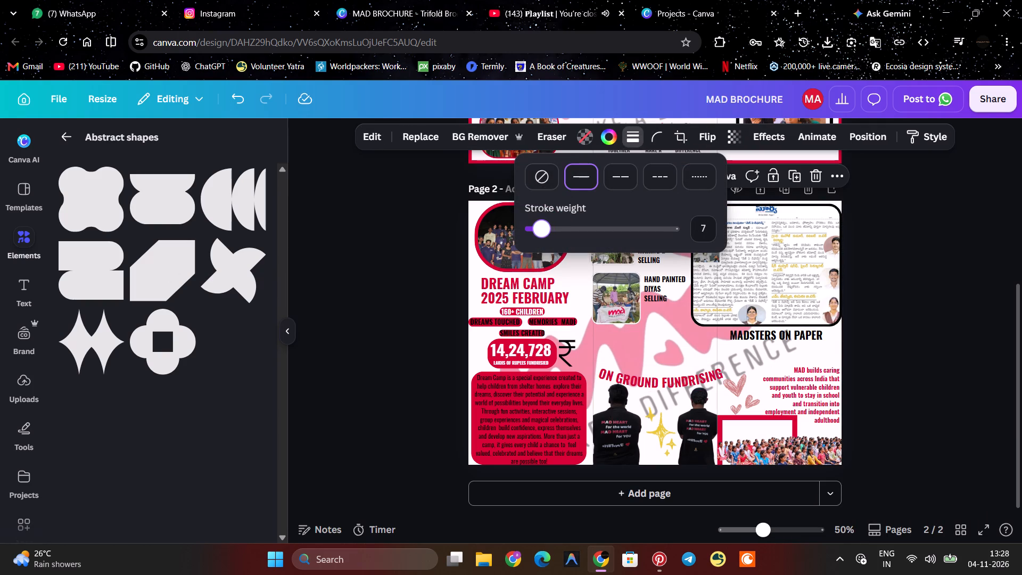
Recolour the newspaper clipping's border to the brochure's red.
{"action": "left_click", "coordinate": [602, 133]}
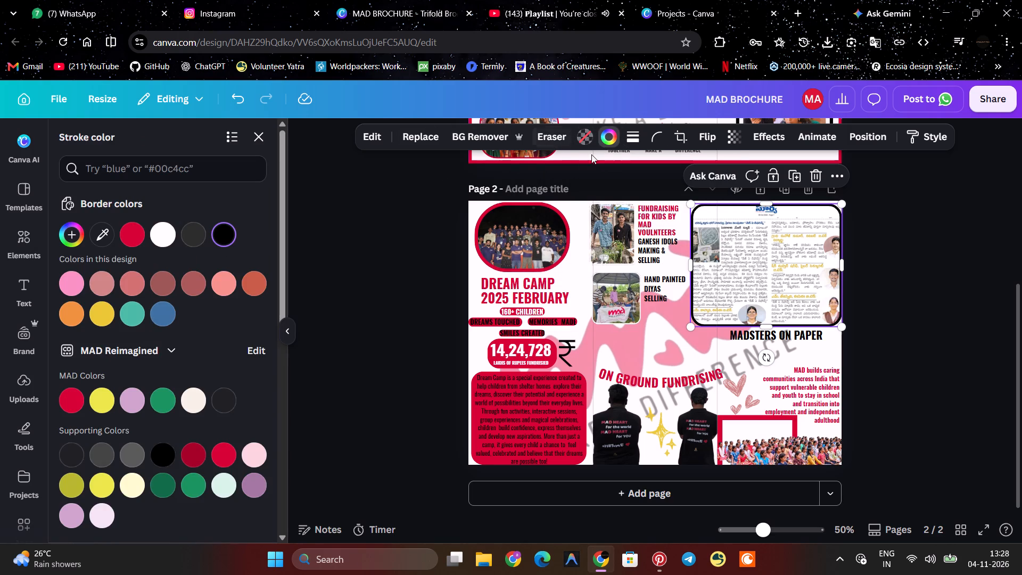
{"action": "left_click", "coordinate": [612, 138]}
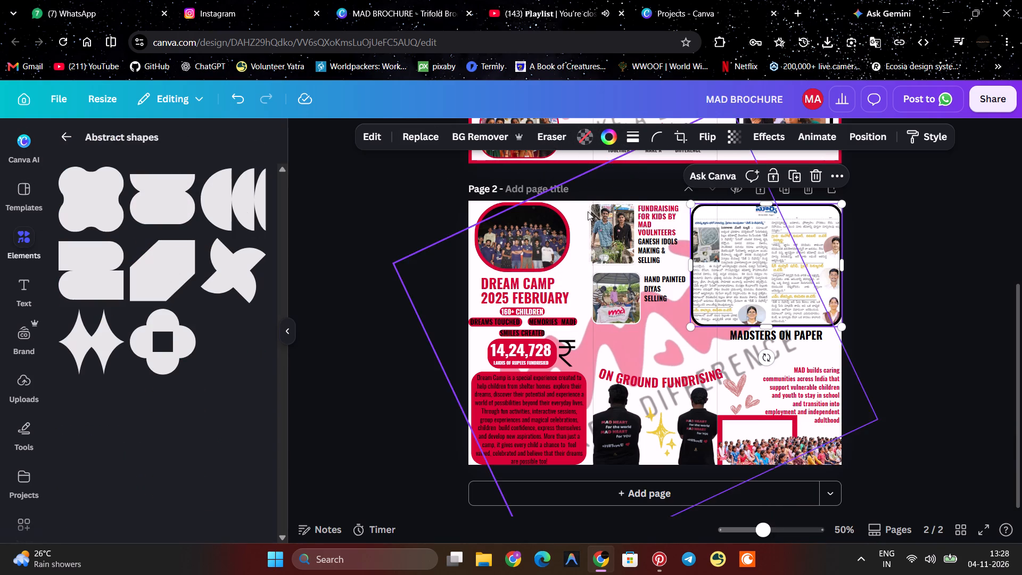
{"action": "left_click", "coordinate": [606, 135]}
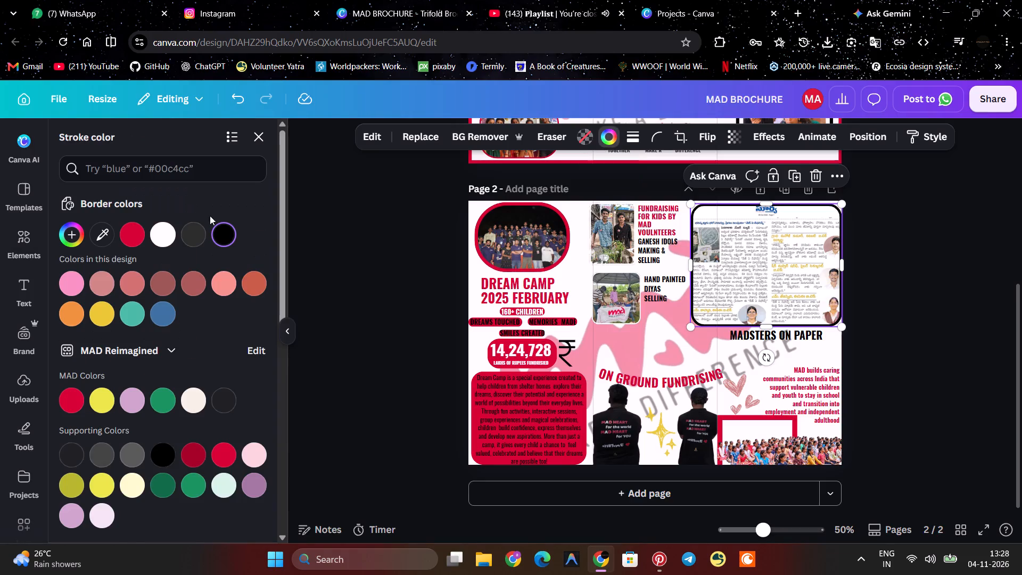
{"action": "left_click", "coordinate": [128, 231]}
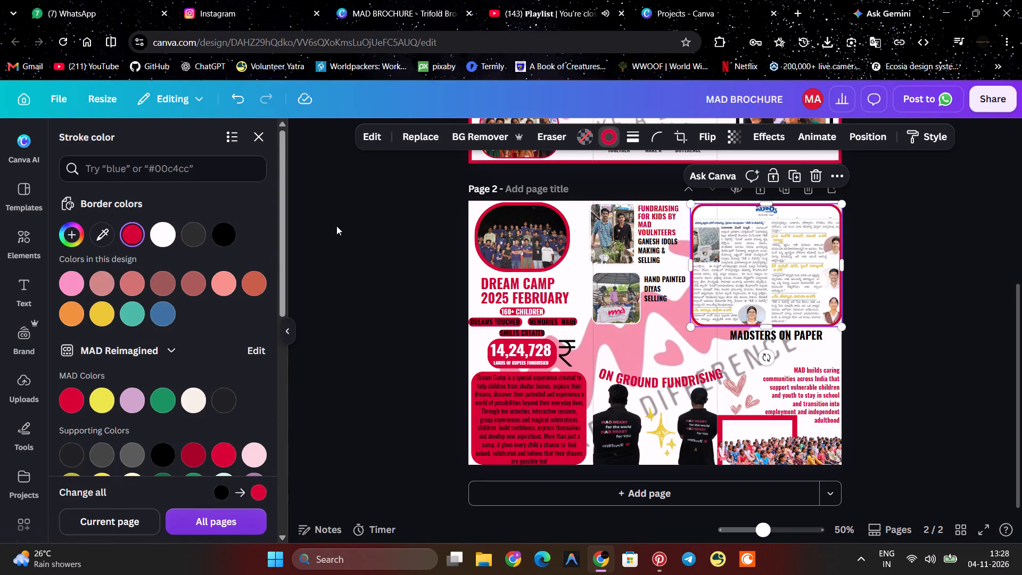
{"action": "left_click", "coordinate": [336, 226]}
{"action": "left_click", "coordinate": [357, 225]}
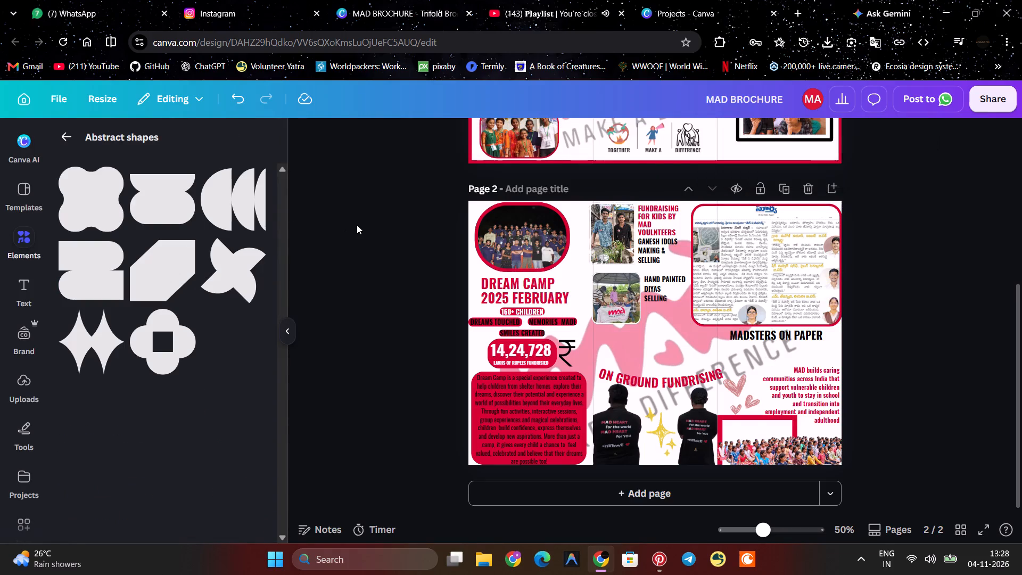
Increase the stroke weight of page 1's outer red border to 25.
{"action": "scroll", "coordinate": [357, 225], "scroll_direction": "up", "scroll_amount": 5}
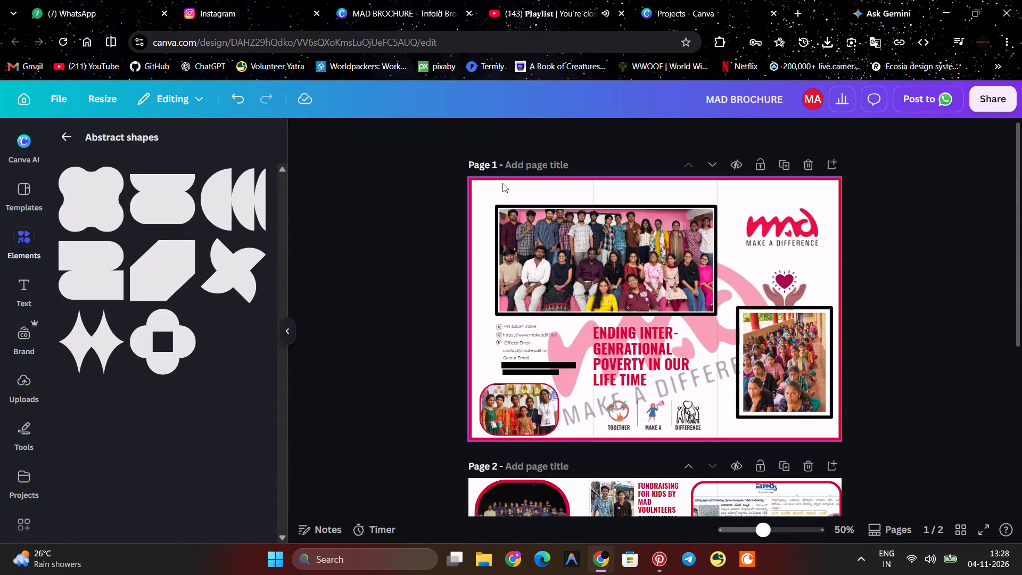
{"action": "left_click", "coordinate": [488, 182]}
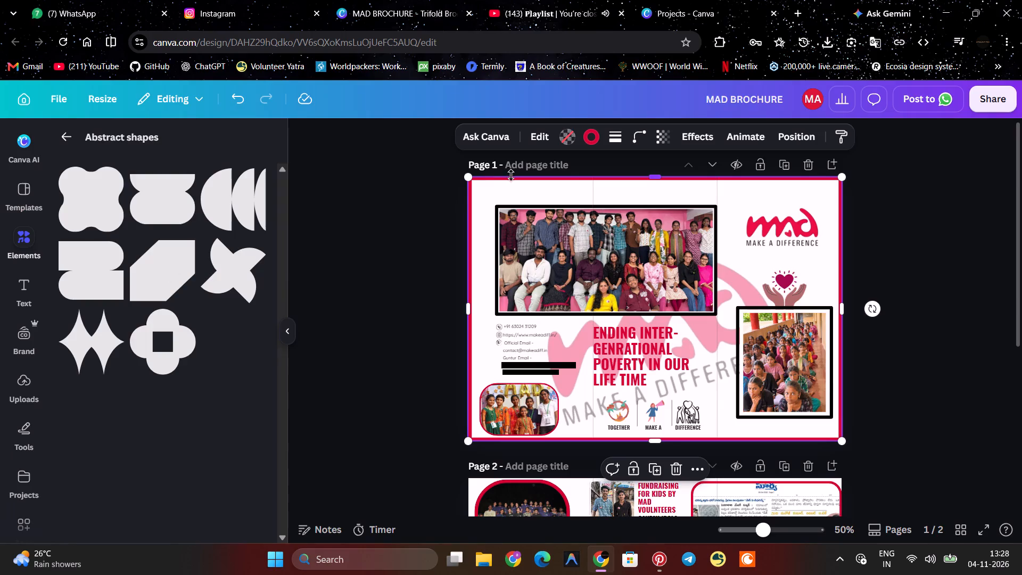
{"action": "left_click", "coordinate": [609, 143]}
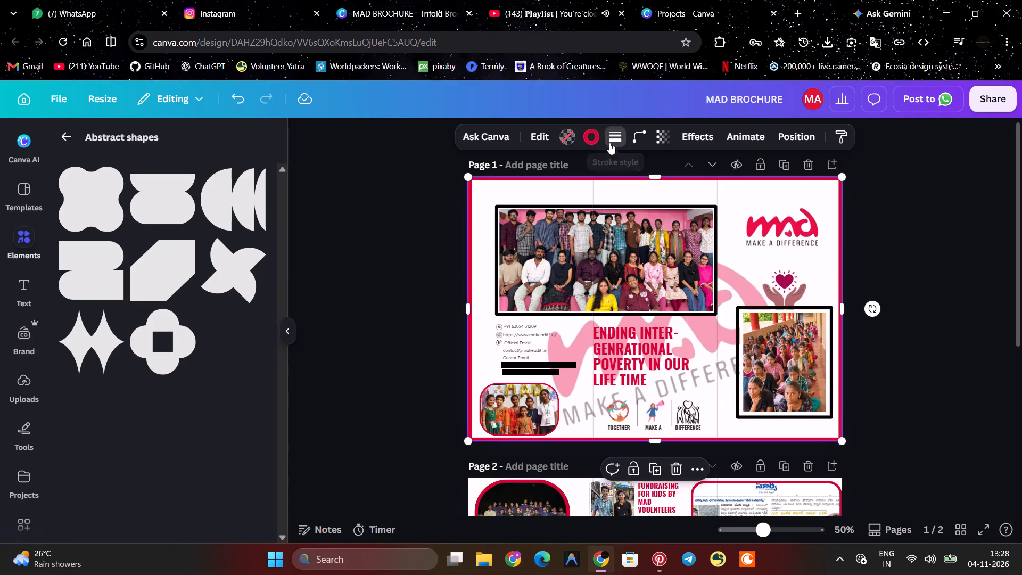
{"action": "left_click_drag", "start_coordinate": [543, 239], "coordinate": [561, 234]}
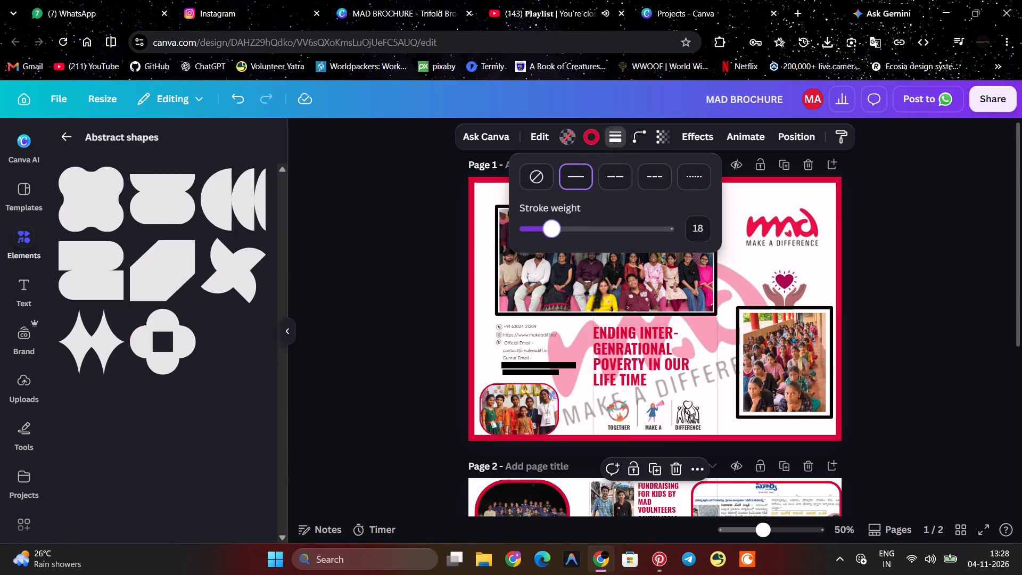
{"action": "left_click_drag", "start_coordinate": [561, 234], "coordinate": [573, 233]}
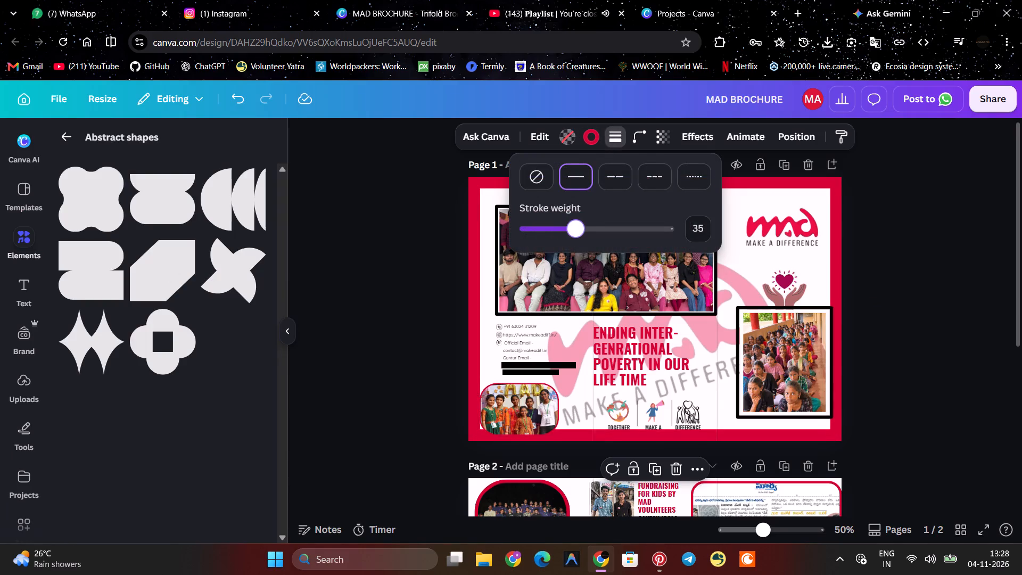
{"action": "left_click_drag", "start_coordinate": [573, 233], "coordinate": [561, 228]}
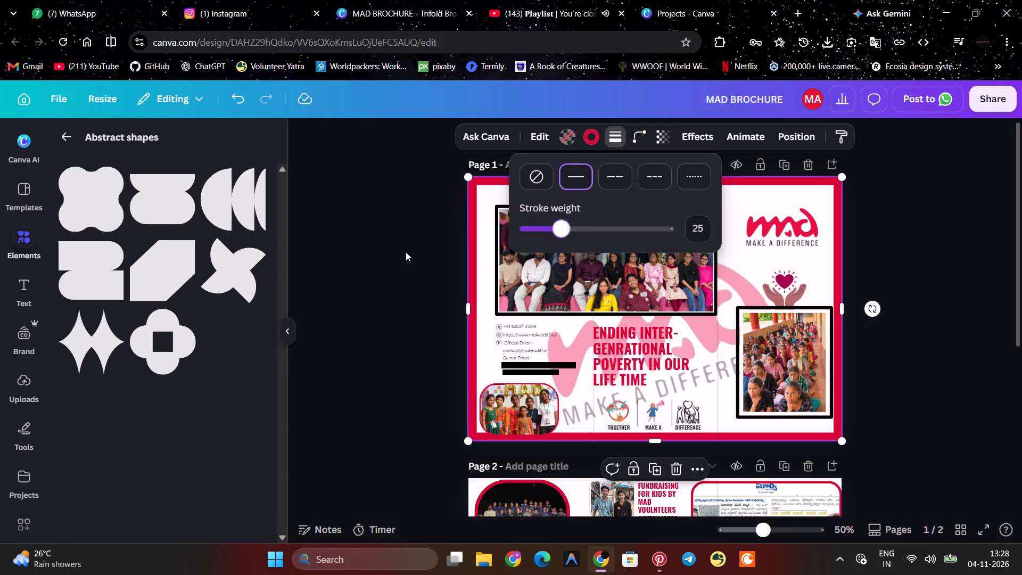
{"action": "left_click", "coordinate": [404, 252]}
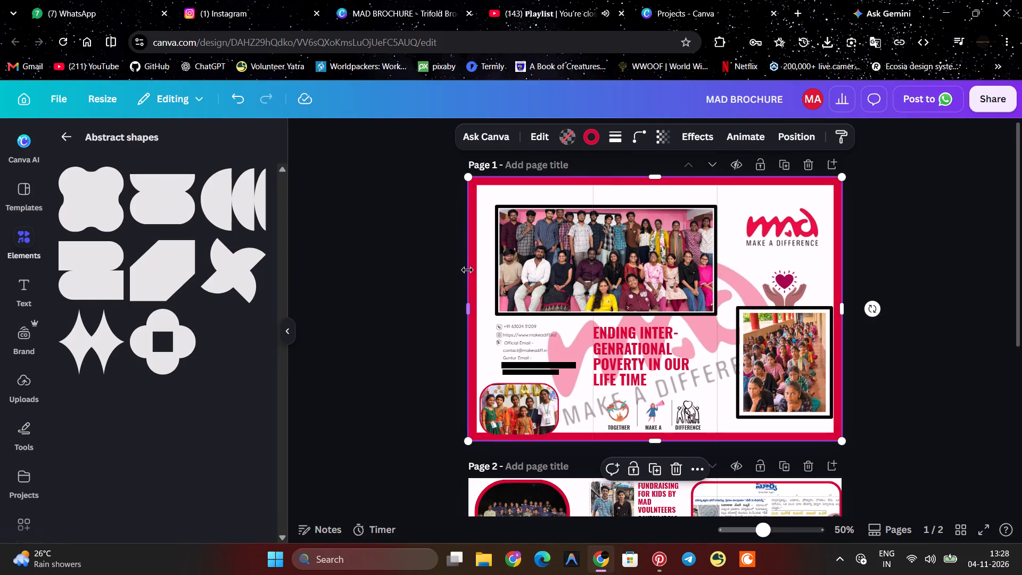
Recolour the black border around page 1's large group photo to the brochure's red.
{"action": "left_click", "coordinate": [507, 205]}
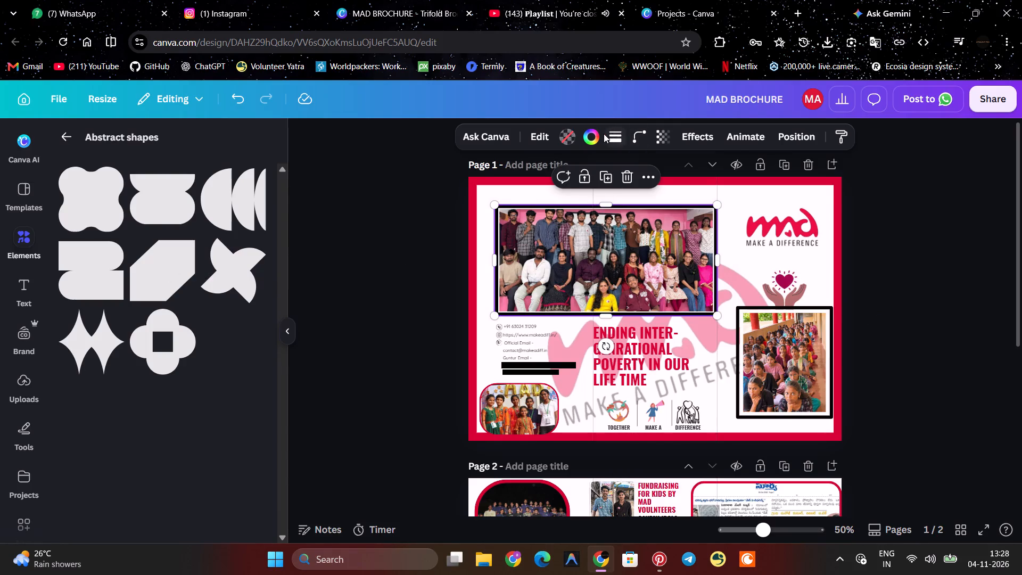
{"action": "left_click", "coordinate": [604, 134]}
{"action": "left_click", "coordinate": [594, 136]}
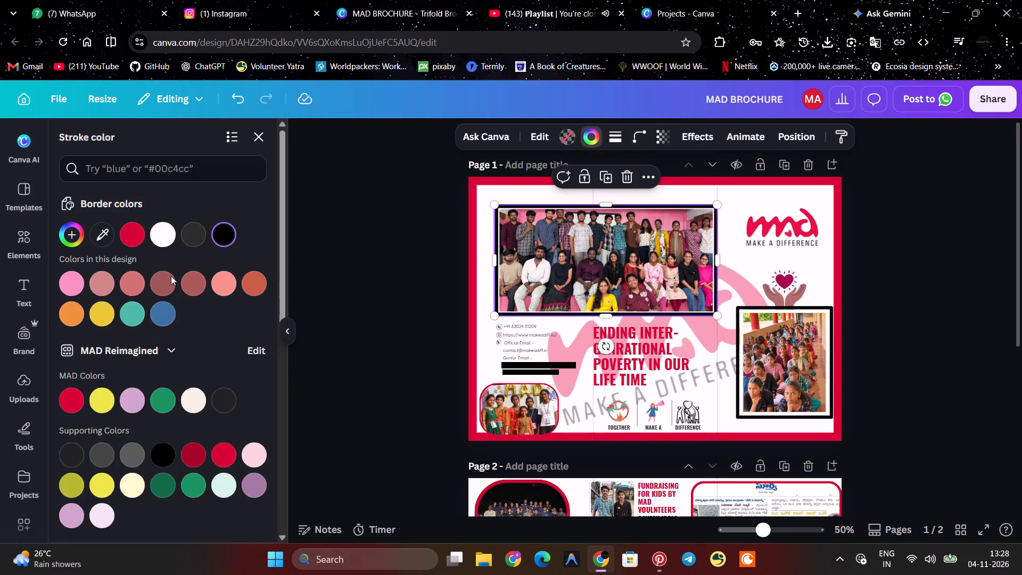
{"action": "left_click", "coordinate": [133, 234]}
{"action": "left_click", "coordinate": [344, 253]}
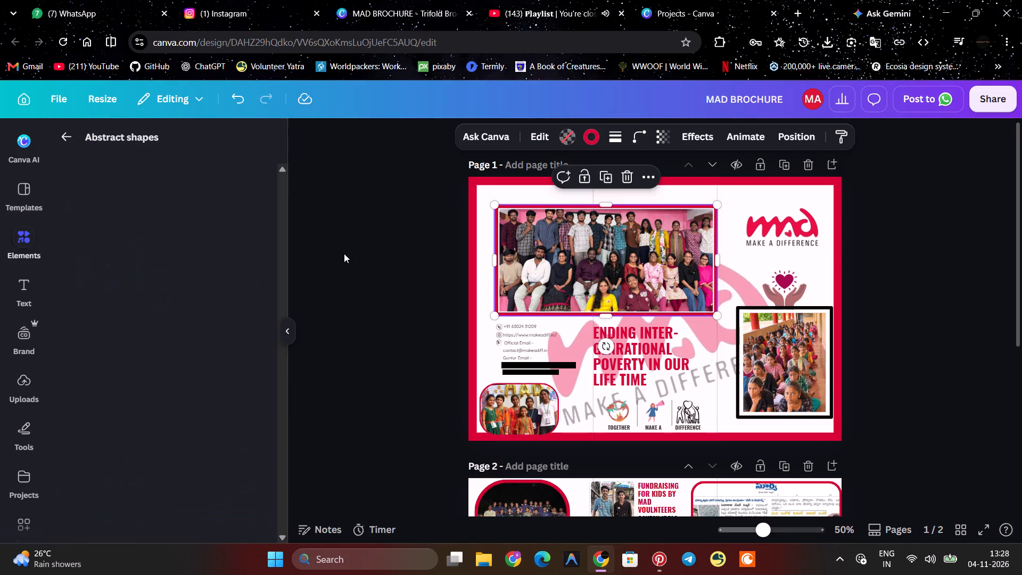
{"action": "left_click", "coordinate": [344, 253]}
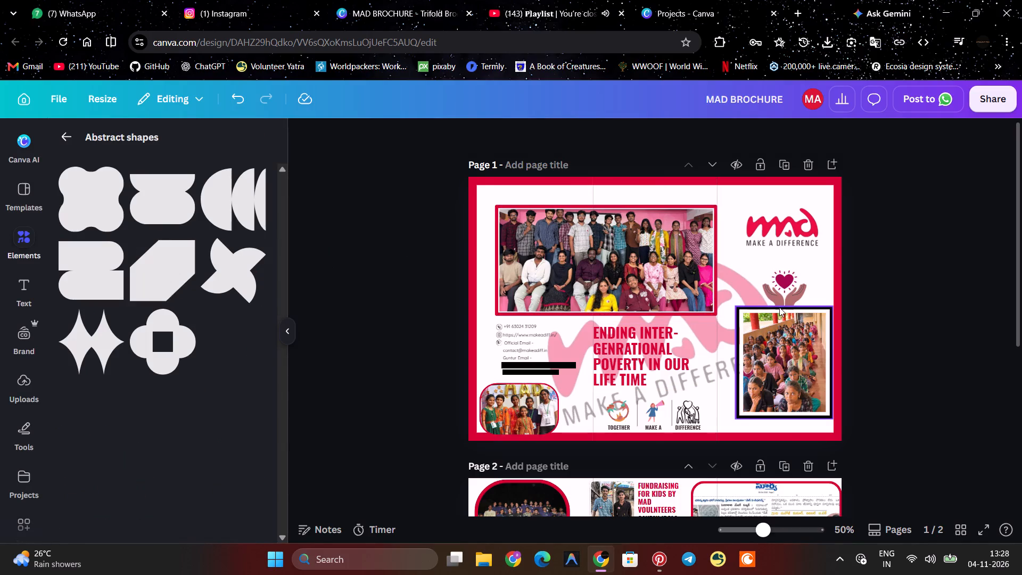
Recolour the black border around the photo of seated children on page 1 to the brochure's red.
{"action": "left_click", "coordinate": [780, 307]}
{"action": "left_click", "coordinate": [591, 126]}
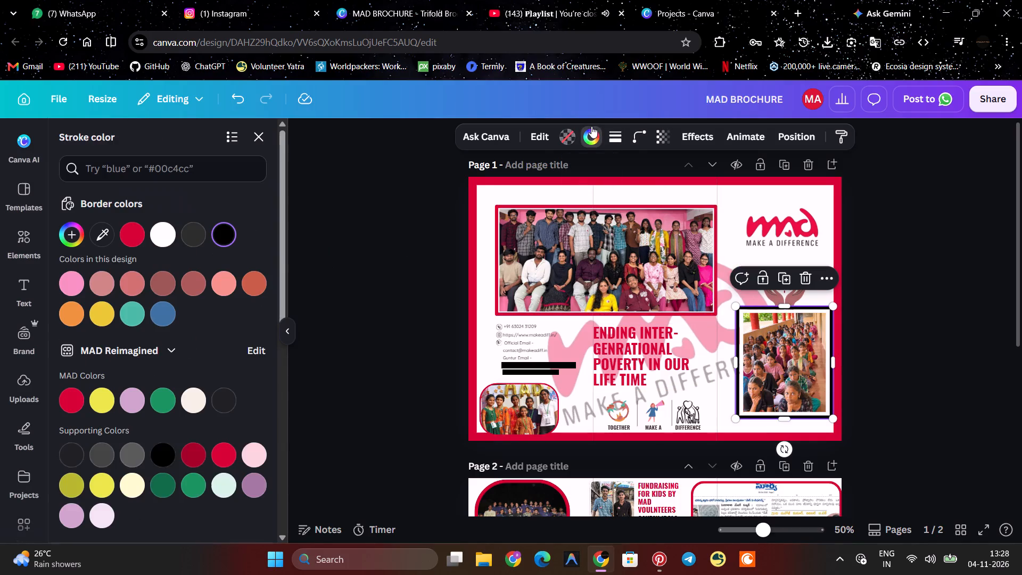
{"action": "left_click", "coordinate": [136, 225]}
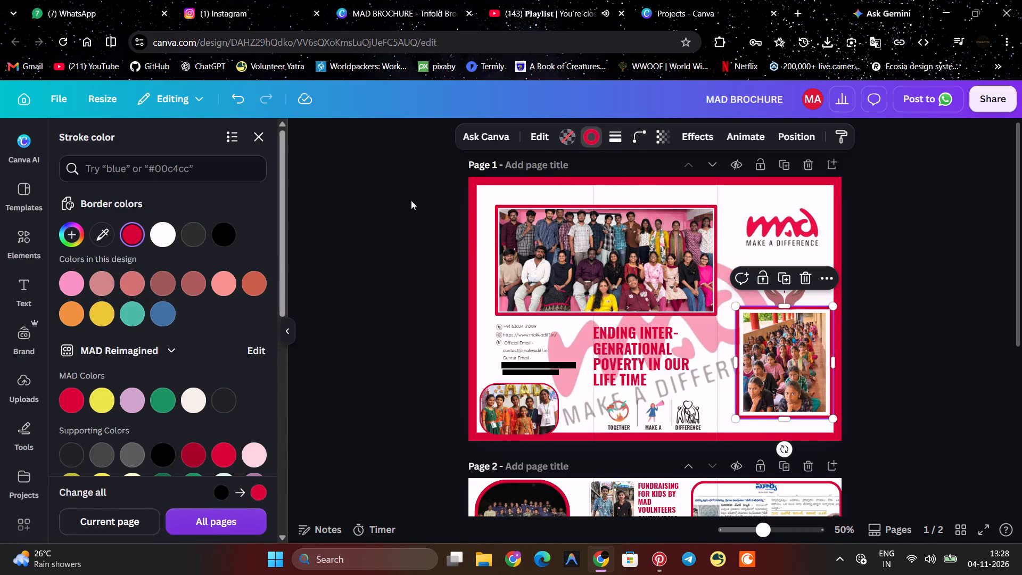
{"action": "left_click", "coordinate": [411, 200]}
{"action": "left_click", "coordinate": [411, 200]}
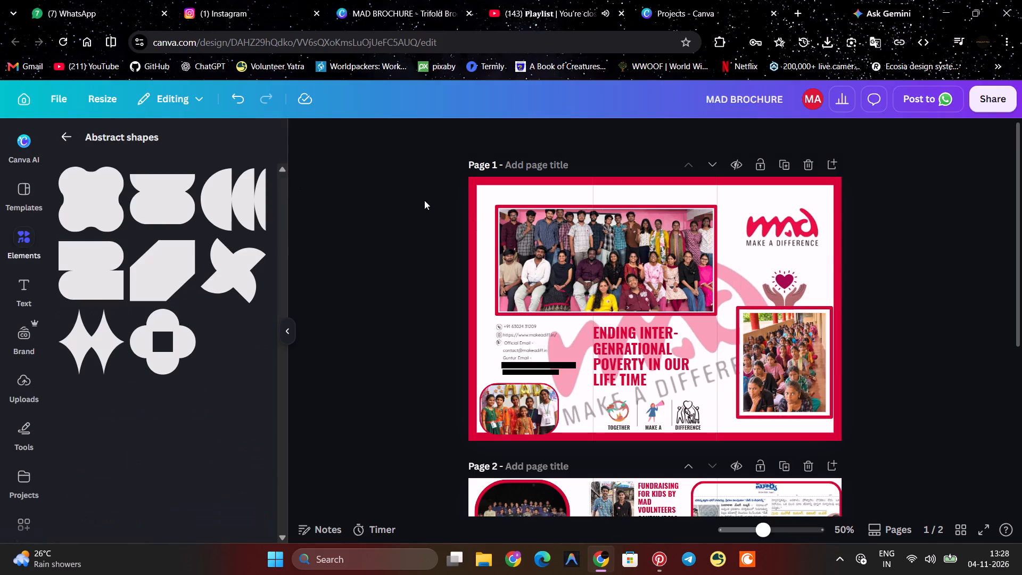
Browse the shape categories, including banners and clouds, for a background shape for page 1's ENDING INTER-GENRATIONAL POVERTY heading.
{"action": "left_click", "coordinate": [598, 341]}
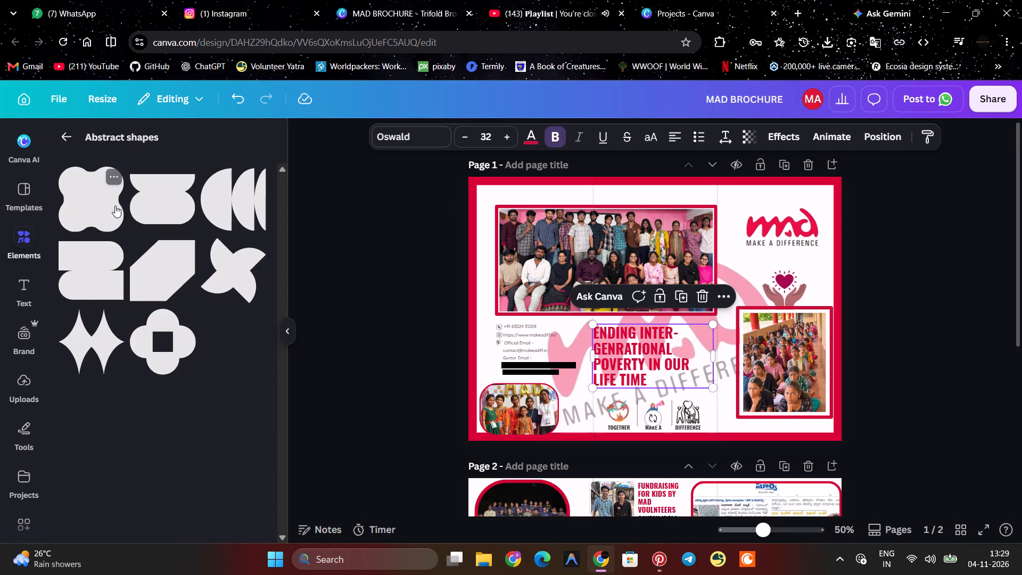
{"action": "left_click", "coordinate": [61, 145]}
{"action": "scroll", "coordinate": [125, 302], "scroll_direction": "up", "scroll_amount": 1}
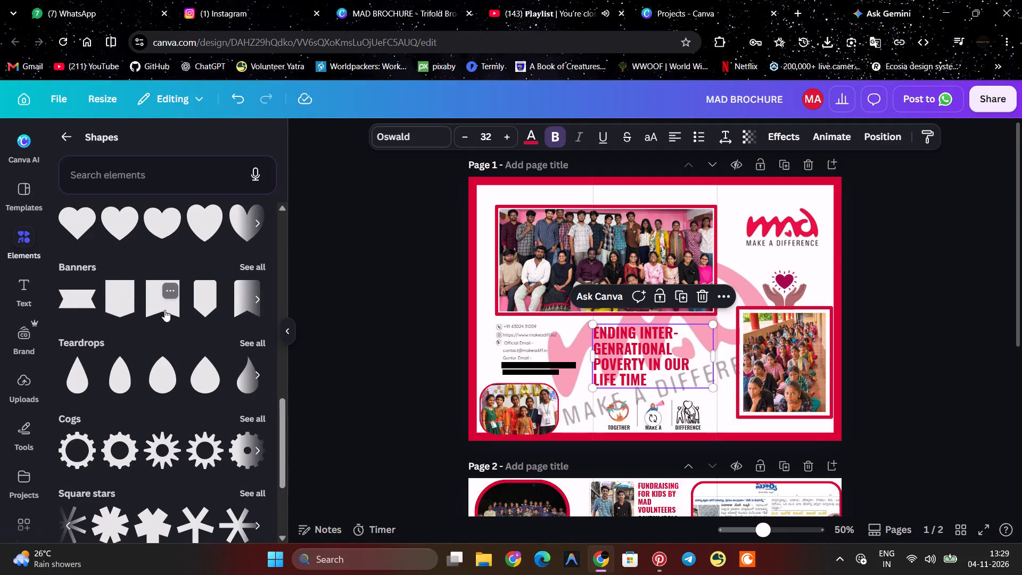
{"action": "left_click", "coordinate": [257, 295]}
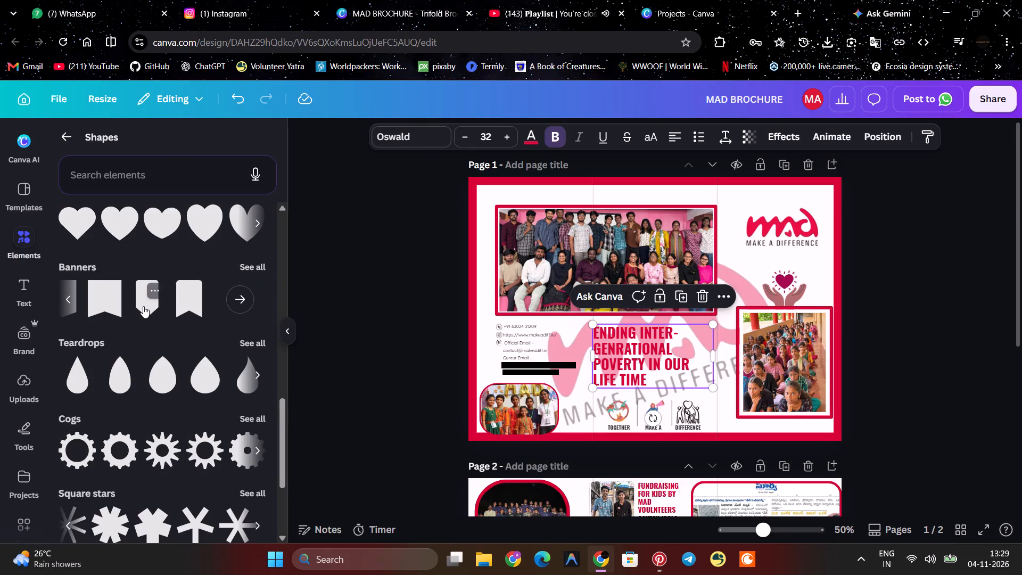
{"action": "scroll", "coordinate": [143, 306], "scroll_direction": "up", "scroll_amount": 3}
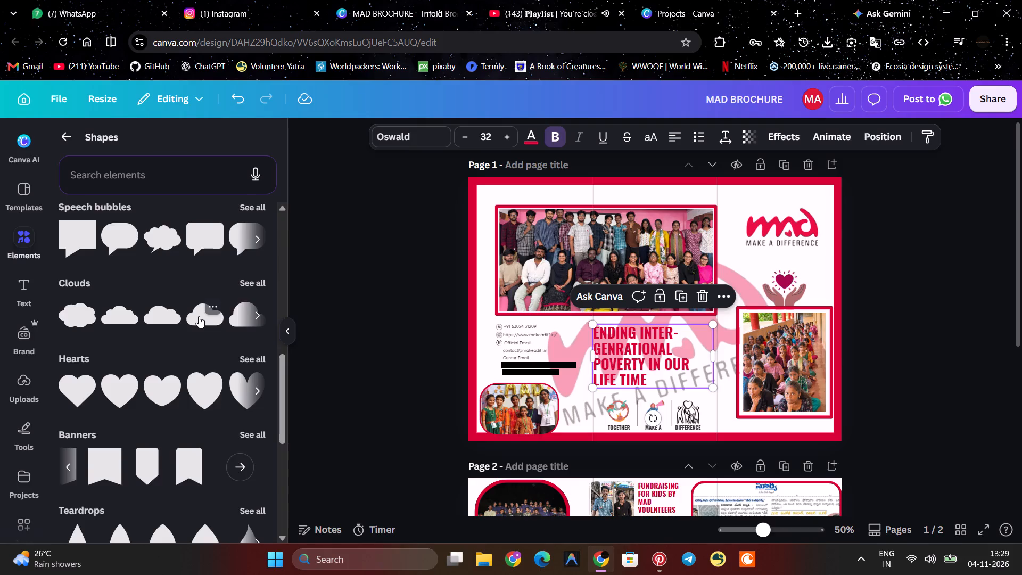
{"action": "scroll", "coordinate": [199, 316], "scroll_direction": "up", "scroll_amount": 2}
{"action": "scroll", "coordinate": [232, 387], "scroll_direction": "up", "scroll_amount": 2}
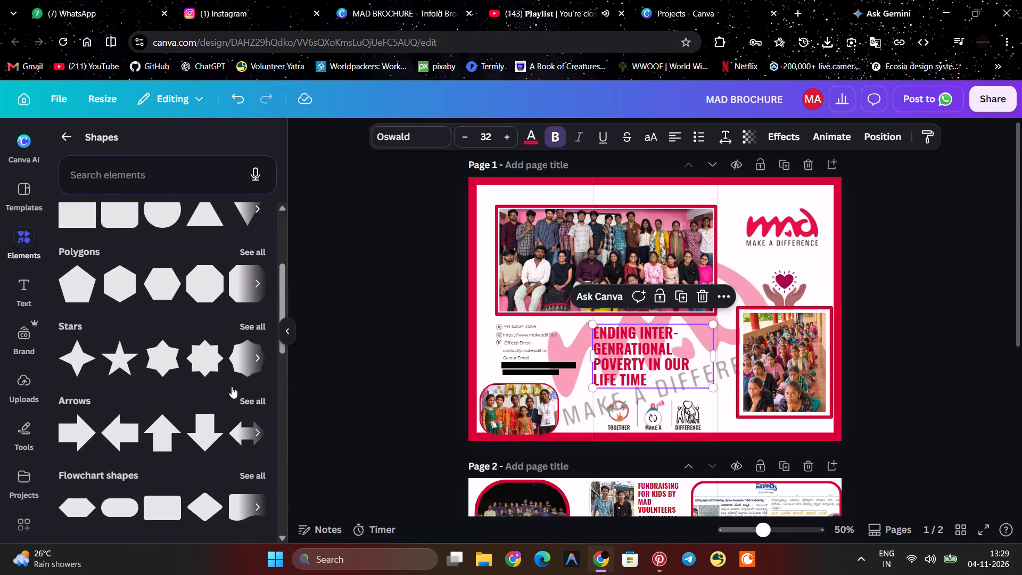
{"action": "scroll", "coordinate": [232, 387], "scroll_direction": "down", "scroll_amount": 4}
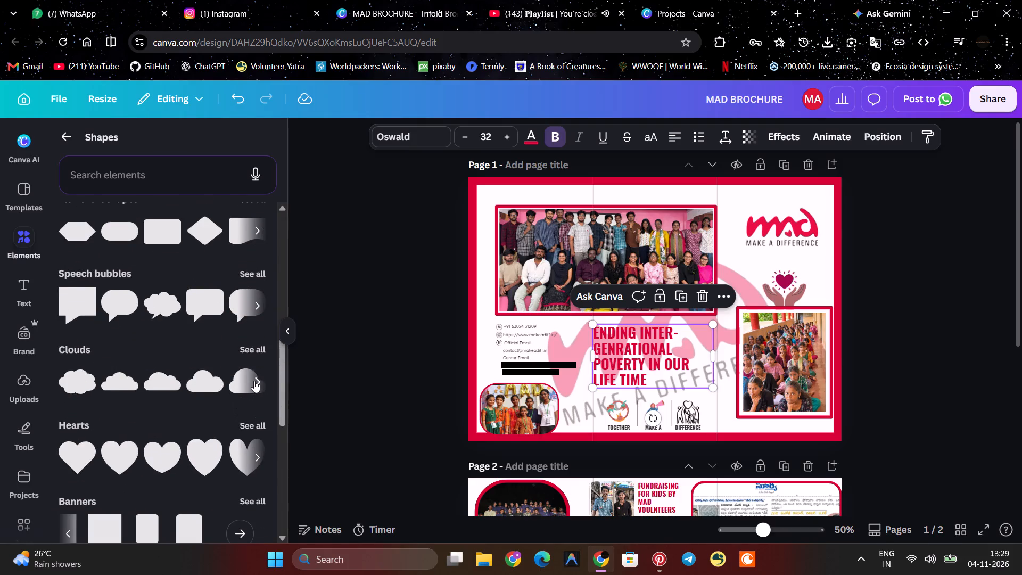
{"action": "left_click", "coordinate": [253, 380]}
{"action": "scroll", "coordinate": [253, 380], "scroll_direction": "down", "scroll_amount": 1}
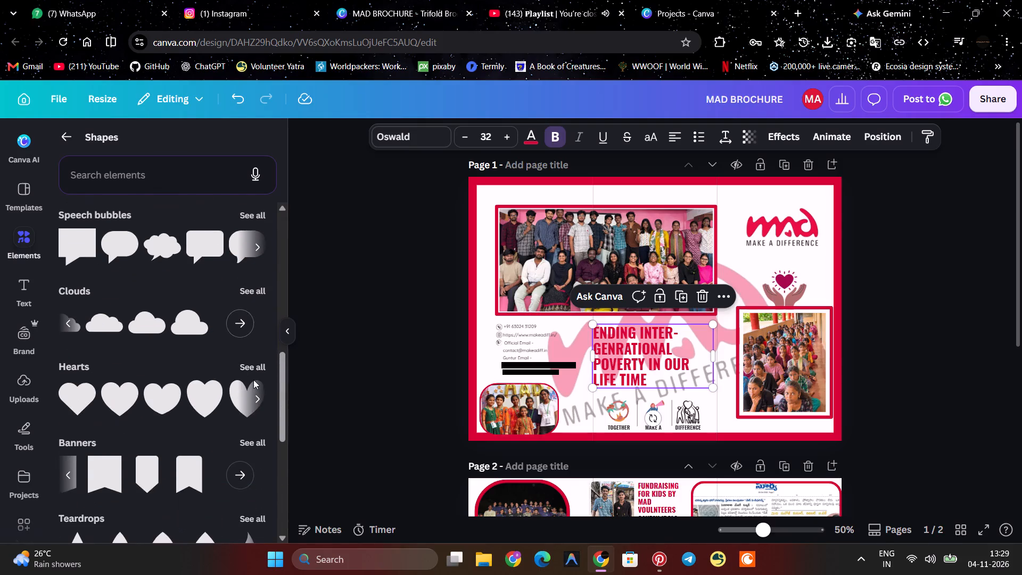
{"action": "scroll", "coordinate": [253, 380], "scroll_direction": "down", "scroll_amount": 1}
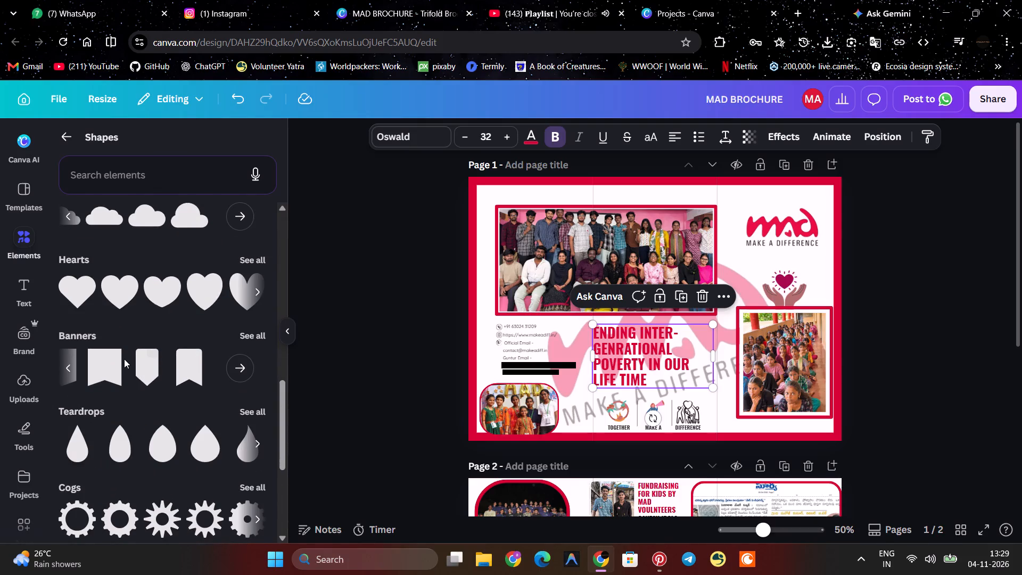
{"action": "scroll", "coordinate": [124, 359], "scroll_direction": "down", "scroll_amount": 2}
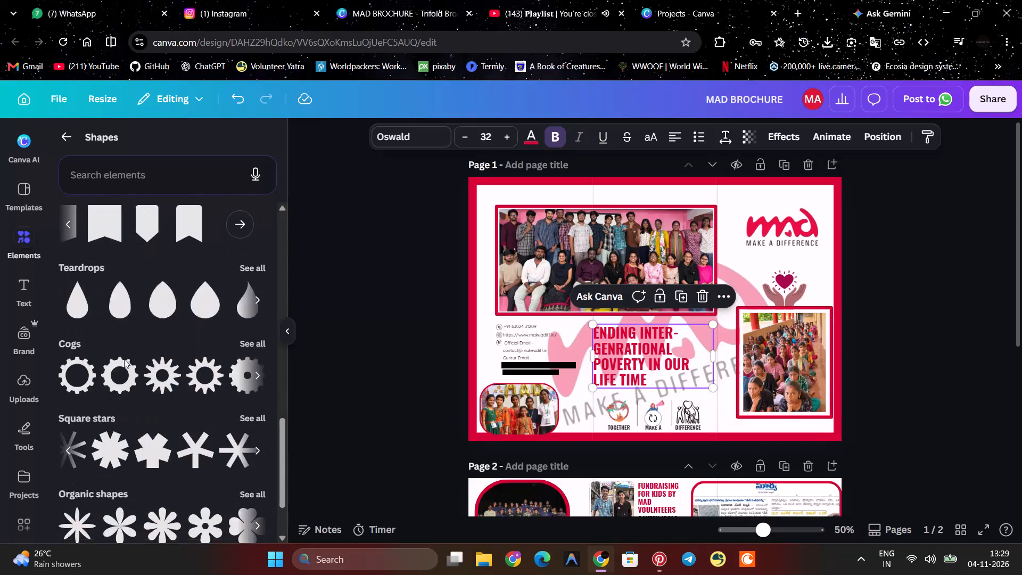
{"action": "scroll", "coordinate": [124, 359], "scroll_direction": "up", "scroll_amount": 5}
{"action": "scroll", "coordinate": [124, 359], "scroll_direction": "down", "scroll_amount": 1}
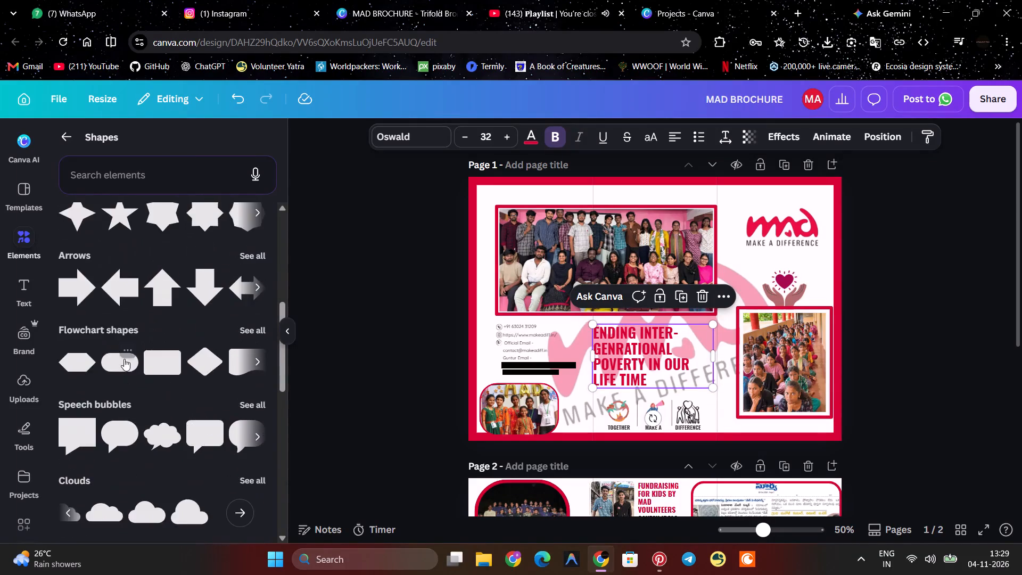
Insert the recently used rounded rectangle on page 1 and position it behind the ENDING INTER-GENRATIONAL POVERTY heading.
{"action": "scroll", "coordinate": [124, 359], "scroll_direction": "up", "scroll_amount": 4}
{"action": "left_click", "coordinate": [149, 245]}
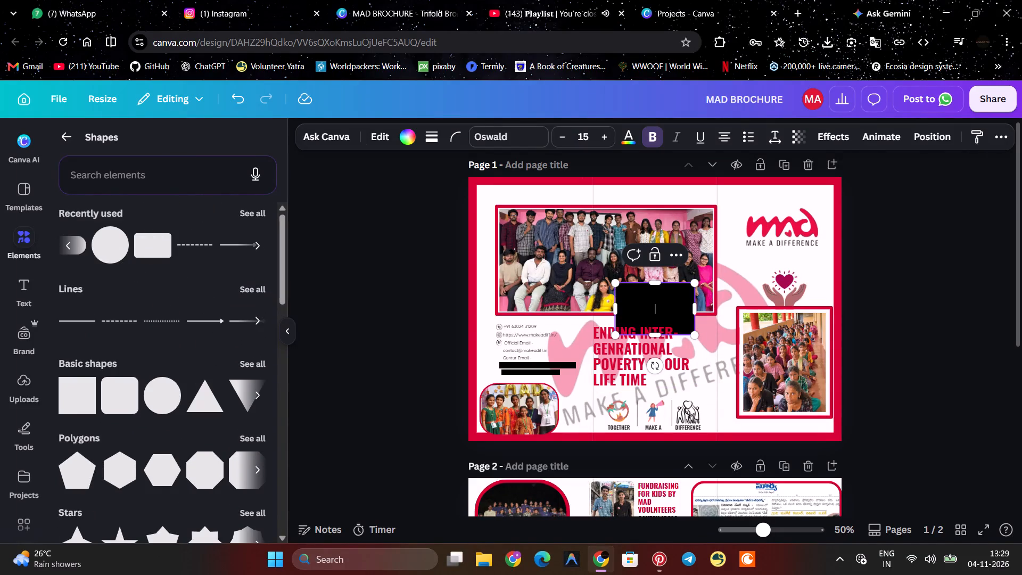
{"action": "left_click_drag", "start_coordinate": [647, 314], "coordinate": [645, 306]}
{"action": "left_click", "coordinate": [645, 306]}
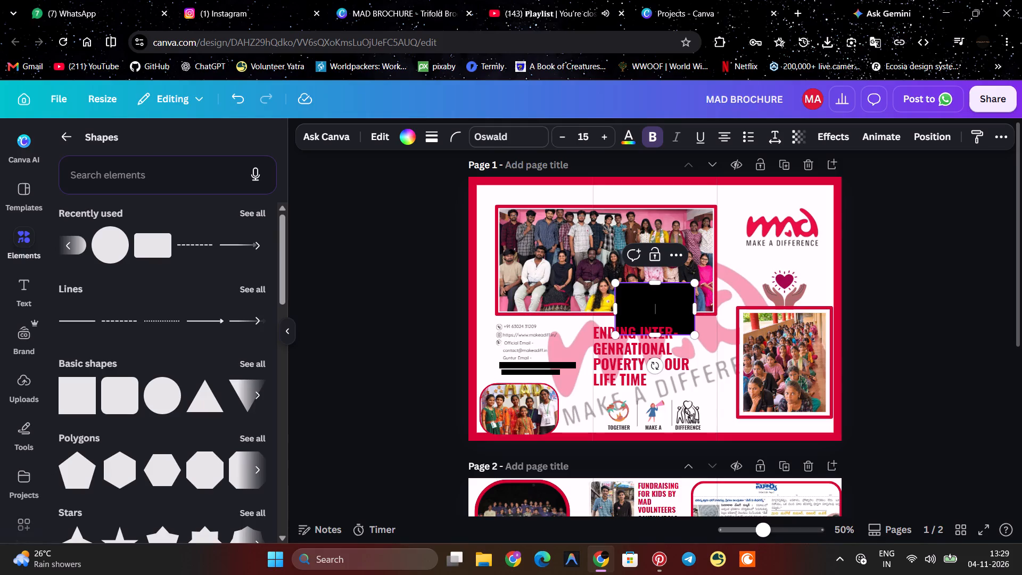
{"action": "left_click_drag", "start_coordinate": [645, 306], "coordinate": [633, 324]}
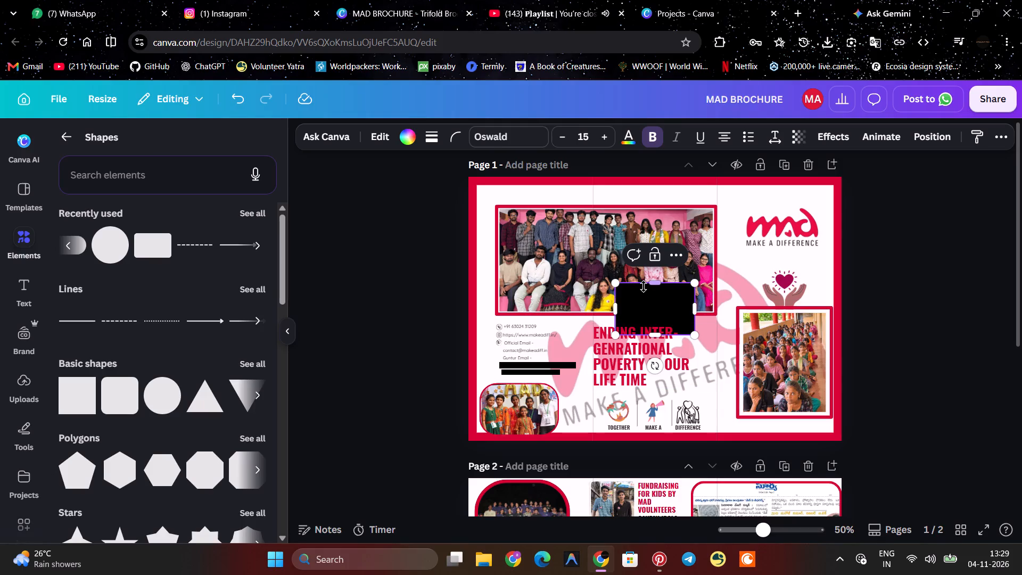
{"action": "left_click", "coordinate": [644, 286]}
{"action": "left_click", "coordinate": [433, 318]}
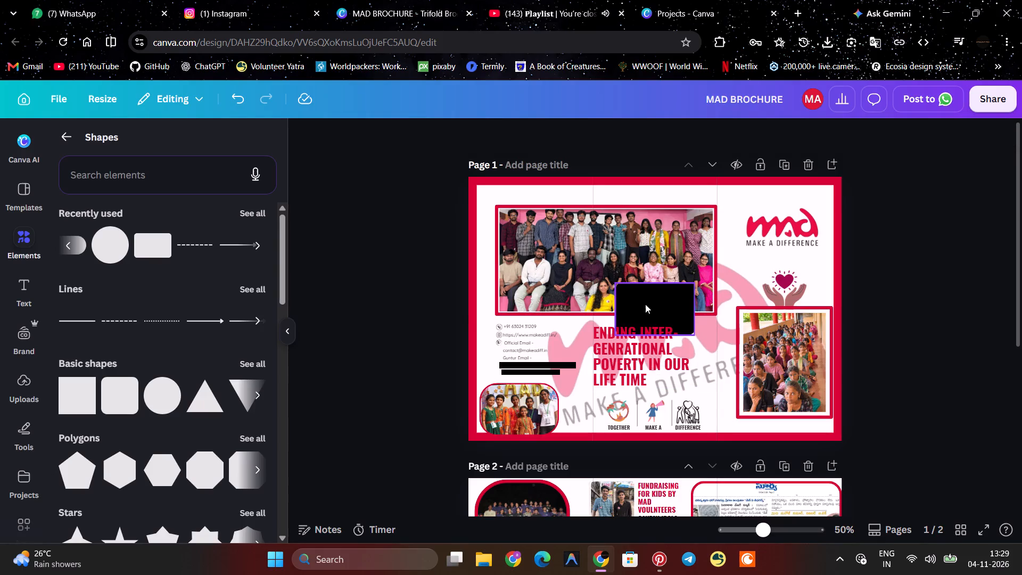
{"action": "left_click", "coordinate": [647, 305]}
{"action": "left_click_drag", "start_coordinate": [647, 305], "coordinate": [621, 345]}
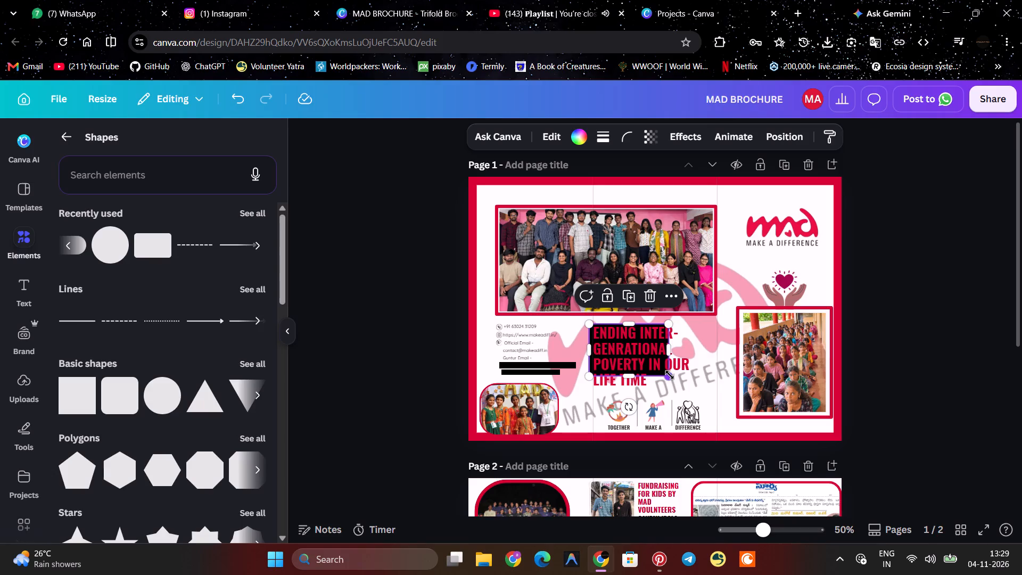
Enlarge the black rounded rectangle behind page 1's ENDING INTER-GENRATIONAL POVERTY heading to about 78 wide by 52 high.
{"action": "left_click_drag", "start_coordinate": [669, 376], "coordinate": [680, 385]}
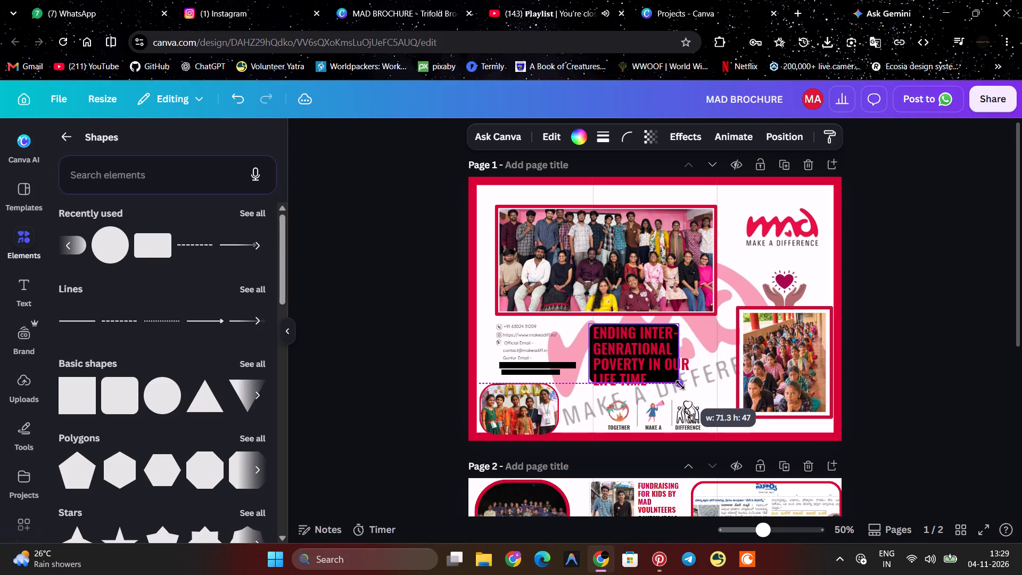
{"action": "left_click_drag", "start_coordinate": [680, 385], "coordinate": [693, 385]}
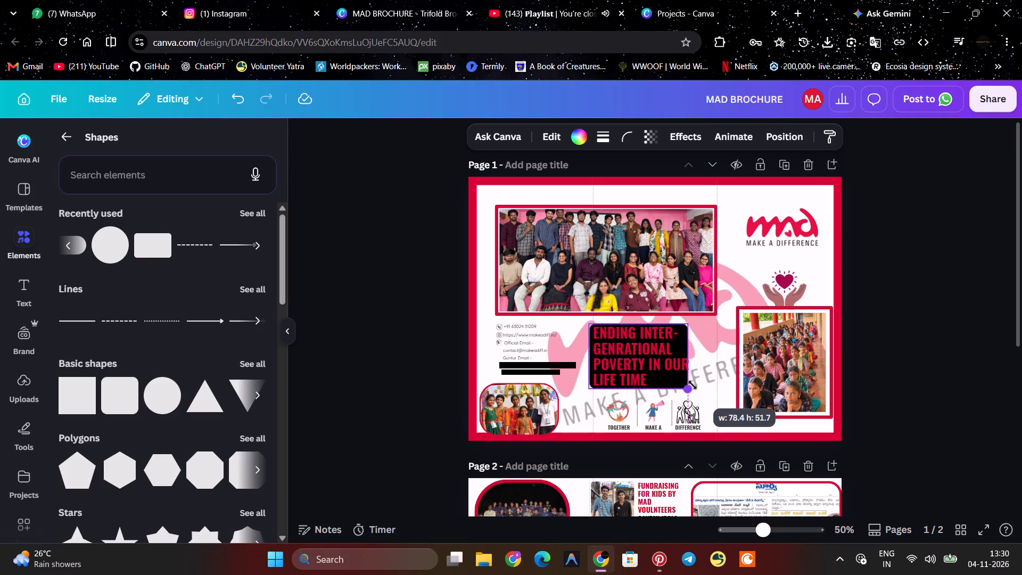
{"action": "left_click_drag", "start_coordinate": [693, 385], "coordinate": [693, 385]}
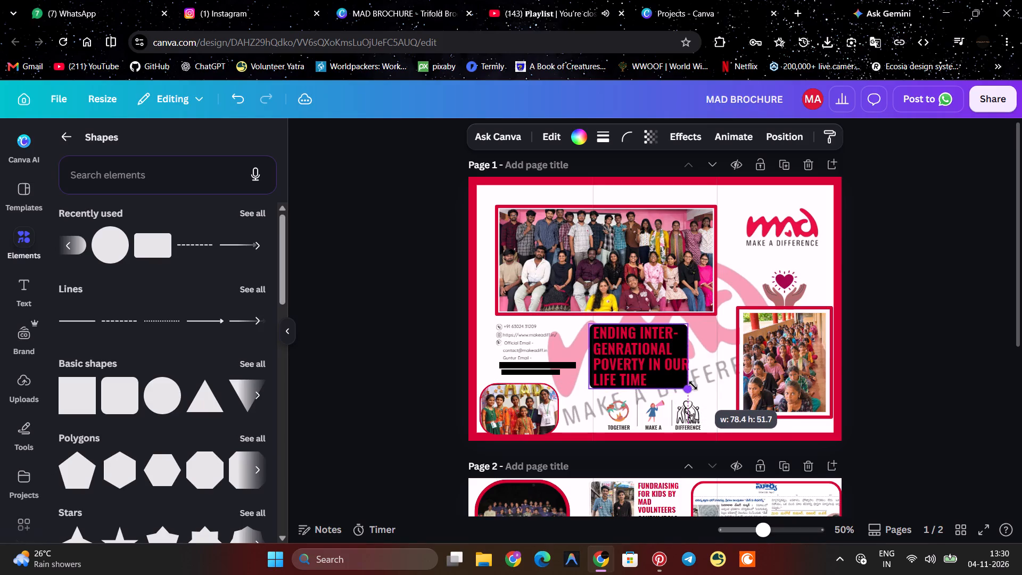
{"action": "left_click_drag", "start_coordinate": [693, 385], "coordinate": [694, 385]}
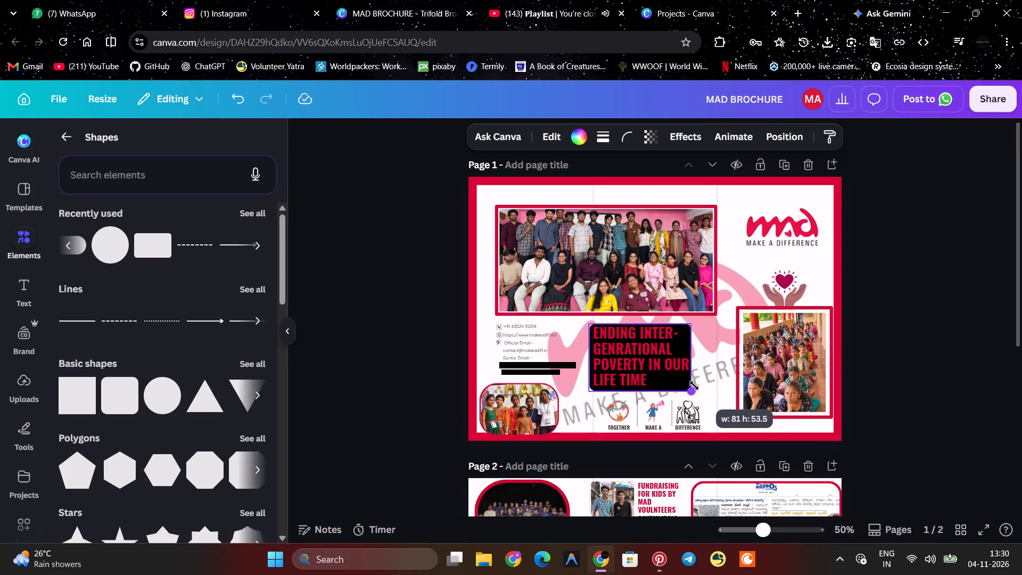
{"action": "left_click_drag", "start_coordinate": [694, 385], "coordinate": [694, 379]}
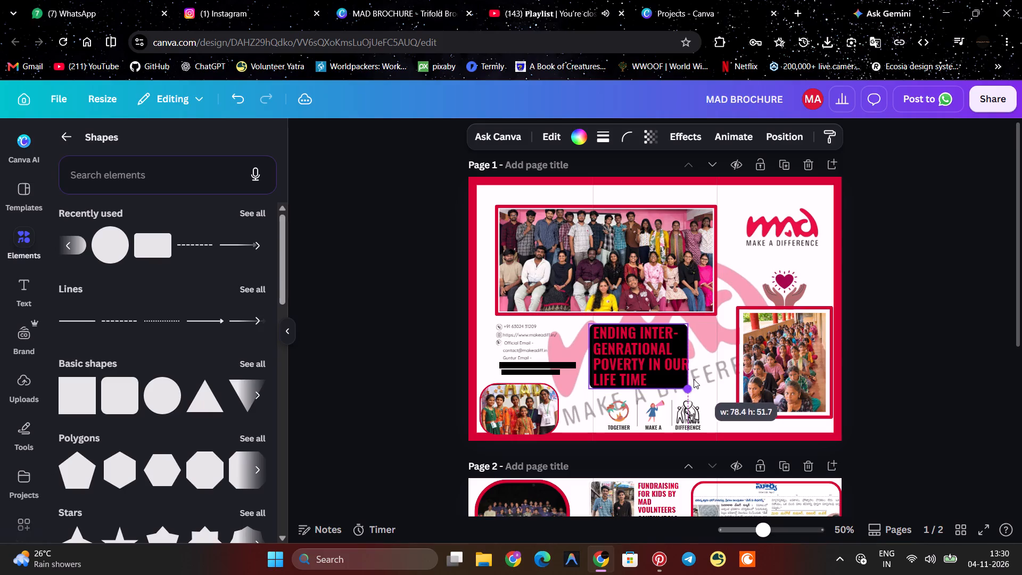
{"action": "left_click", "coordinate": [689, 363]}
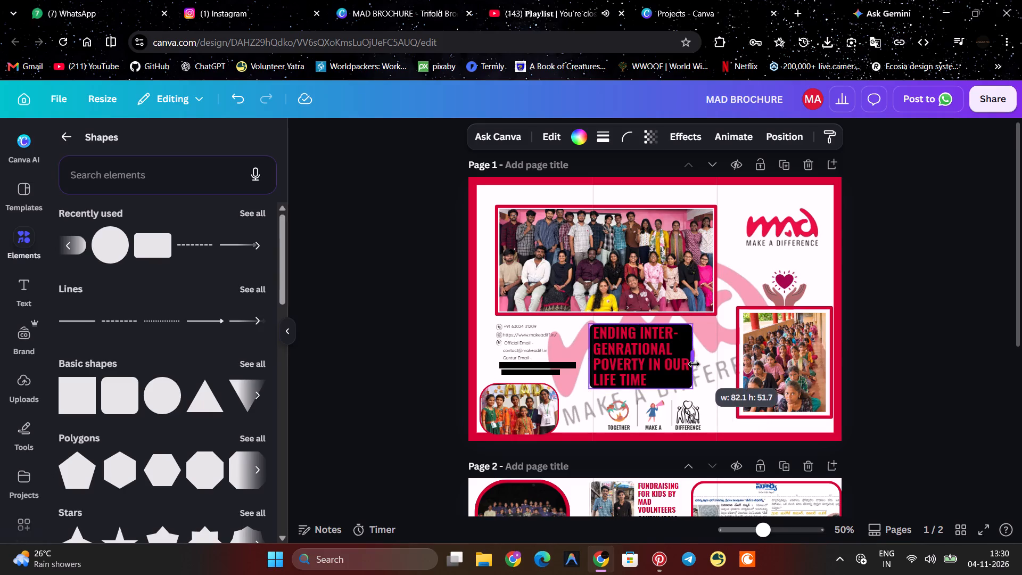
Narrow the ENDING INTER-GENRATIONAL POVERTY text box so its last lines wrap as POVERTY IN / OUR LIFE TIME.
{"action": "left_click", "coordinate": [706, 334]}
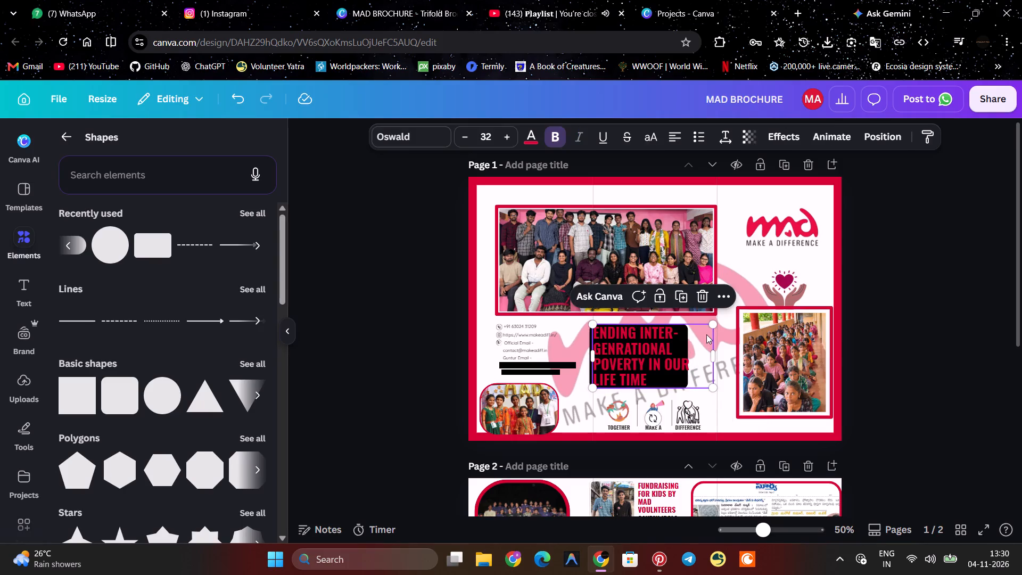
{"action": "left_click", "coordinate": [680, 343]}
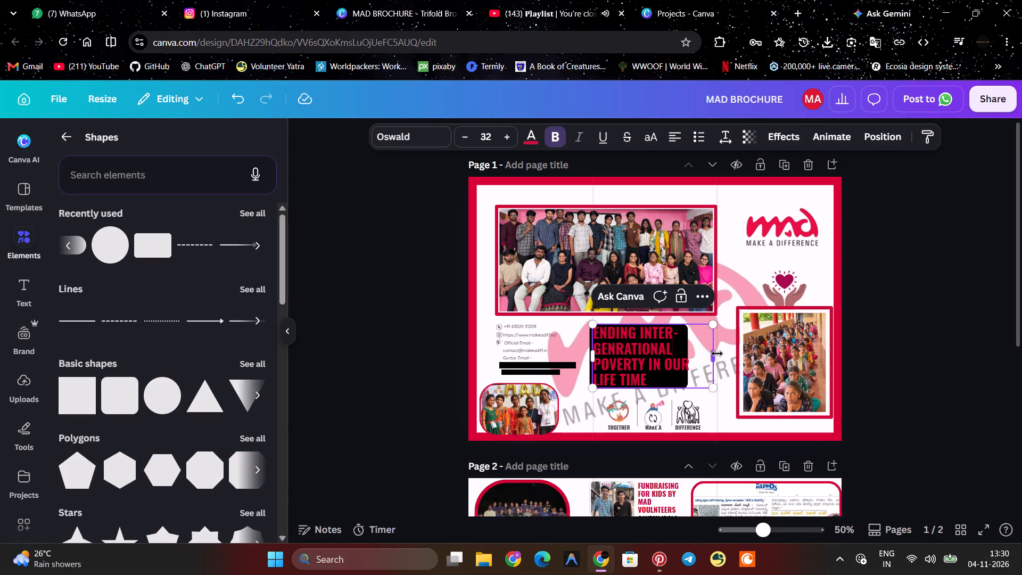
{"action": "left_click_drag", "start_coordinate": [715, 352], "coordinate": [709, 356]}
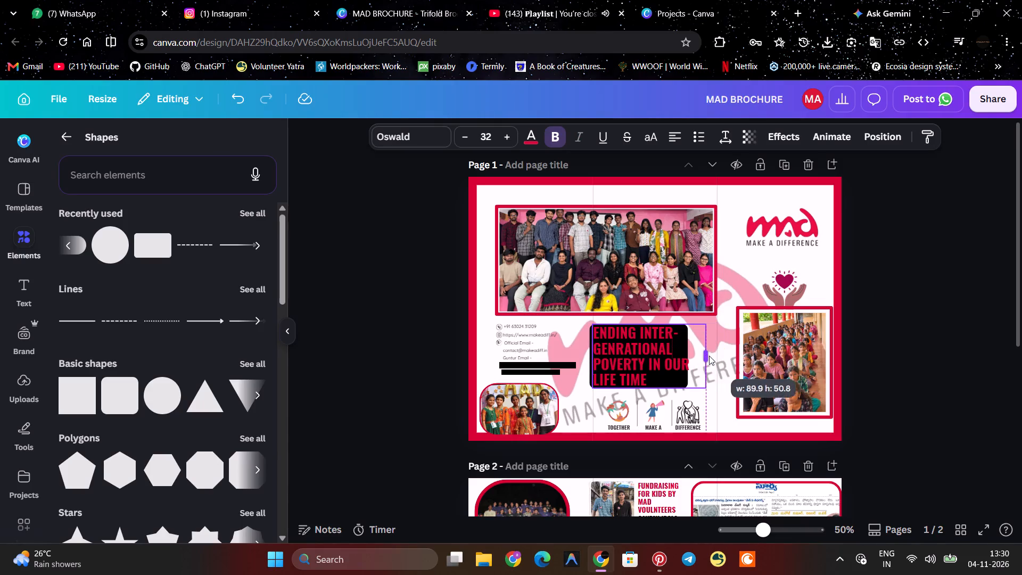
{"action": "left_click_drag", "start_coordinate": [709, 356], "coordinate": [692, 349]}
{"action": "left_click", "coordinate": [378, 330]}
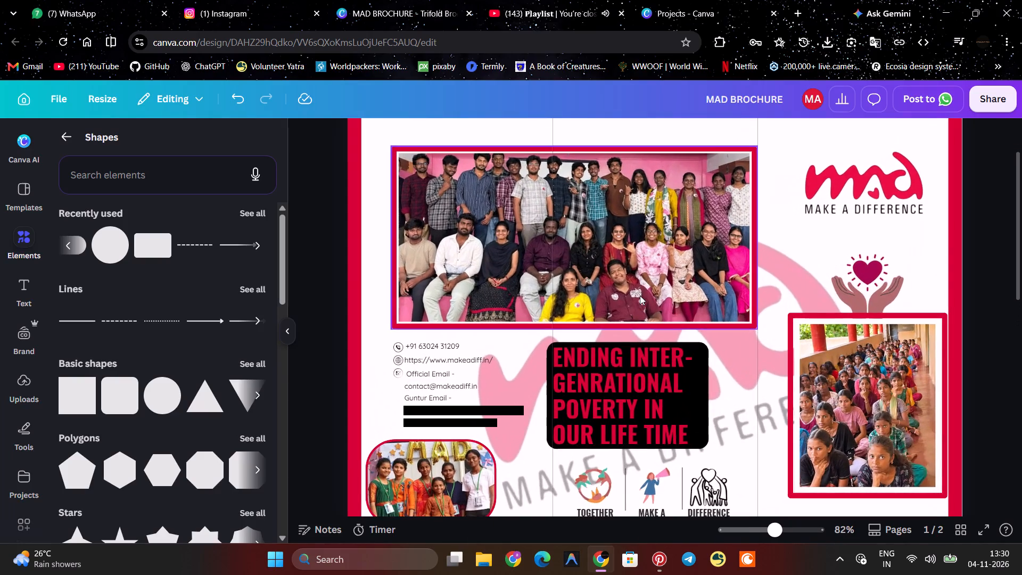
Shift the ENDING INTER-GENRATIONAL POVERTY heading and its black background shape slightly so the text sits inside the shape.
{"action": "left_click_drag", "start_coordinate": [603, 383], "coordinate": [614, 383]}
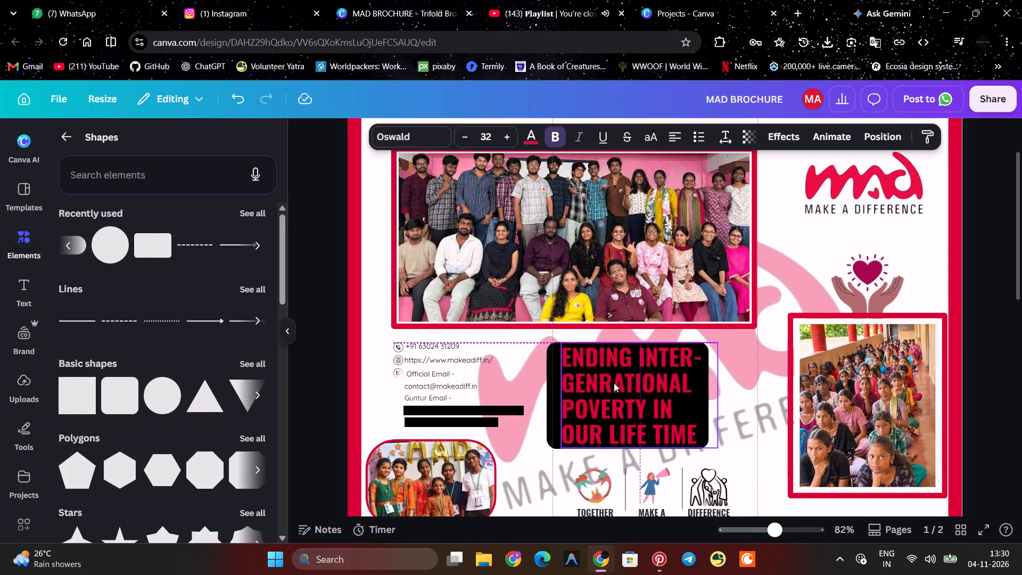
{"action": "left_click_drag", "start_coordinate": [549, 379], "coordinate": [556, 380]}
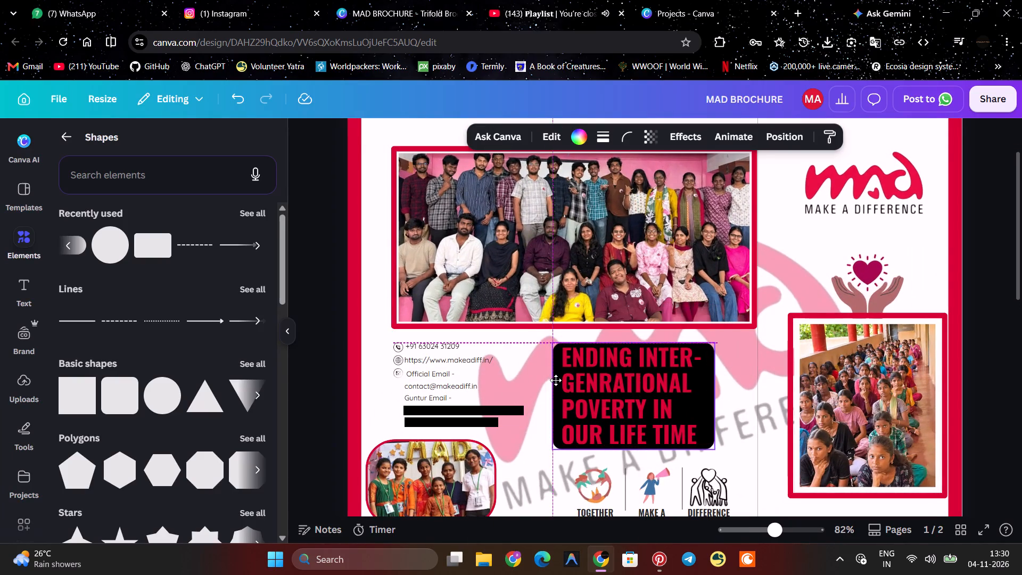
{"action": "left_click_drag", "start_coordinate": [556, 380], "coordinate": [556, 379]}
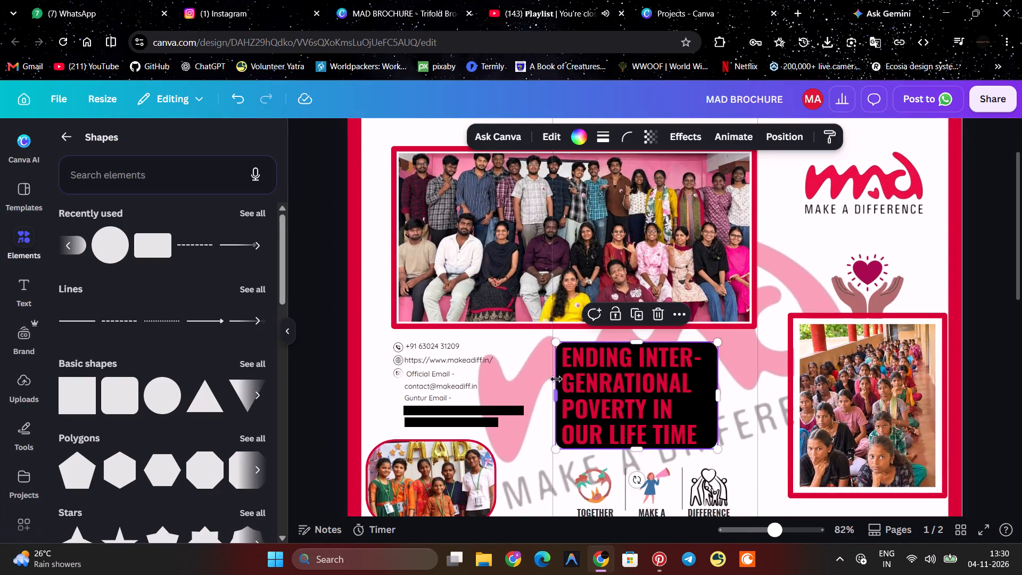
{"action": "left_click", "coordinate": [608, 391]}
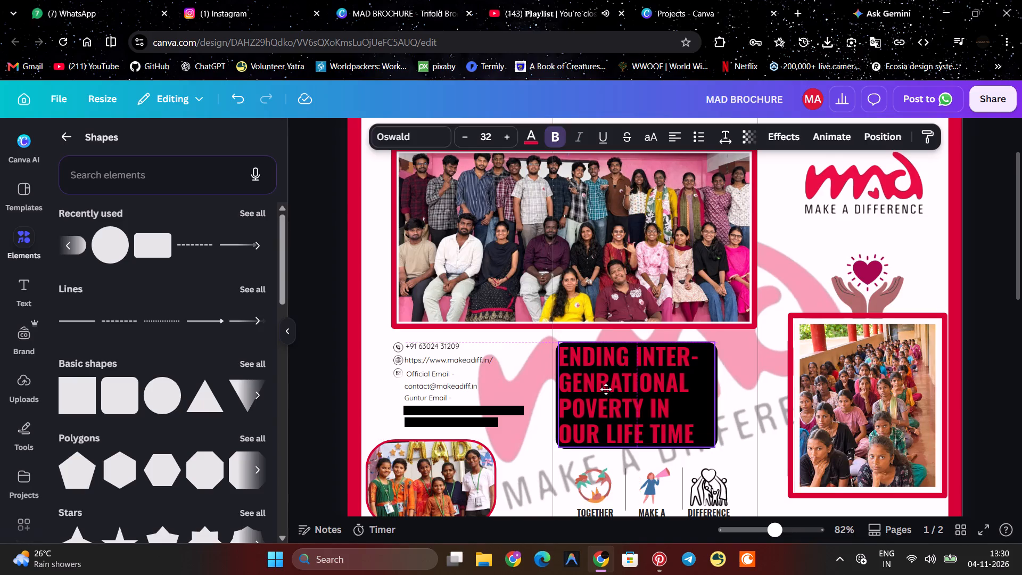
{"action": "left_click", "coordinate": [740, 362]}
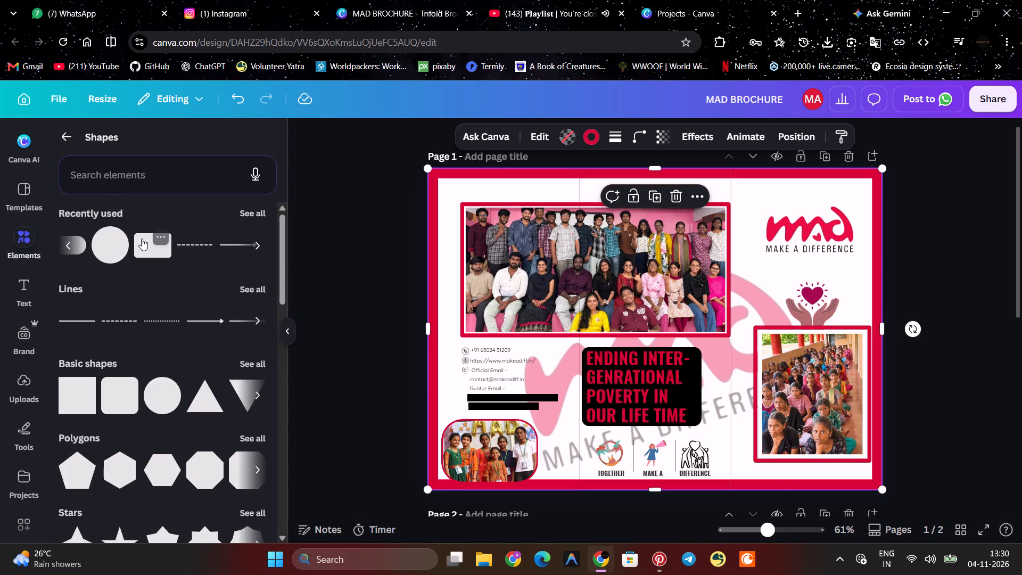
Insert another recently used rounded rectangle on page 1 and place it over the TOGETHER, MAKE A and DIFFERENCE icons.
{"action": "scroll", "coordinate": [142, 239], "scroll_direction": "right", "scroll_amount": 4}
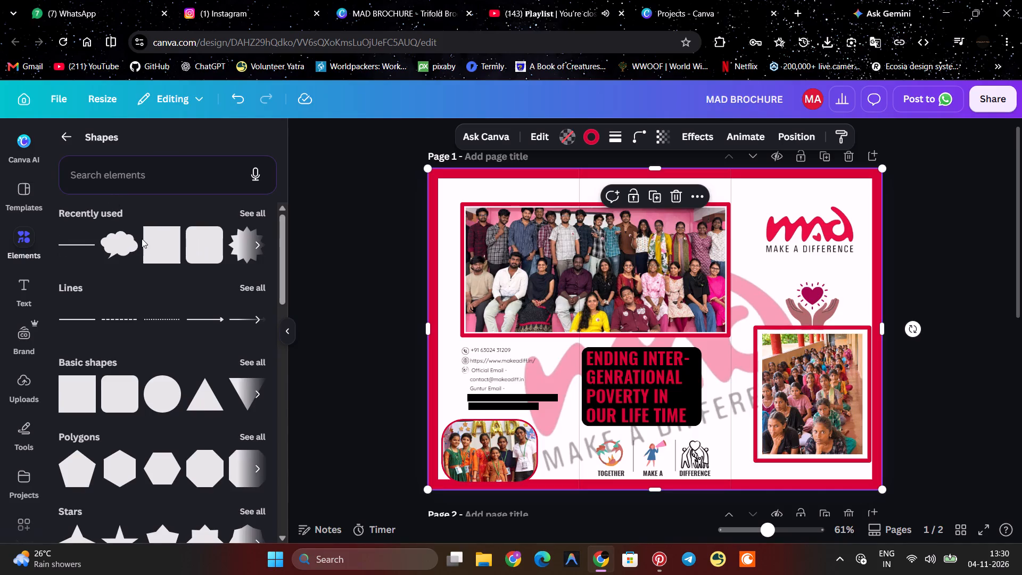
{"action": "scroll", "coordinate": [173, 242], "scroll_direction": "left", "scroll_amount": 2}
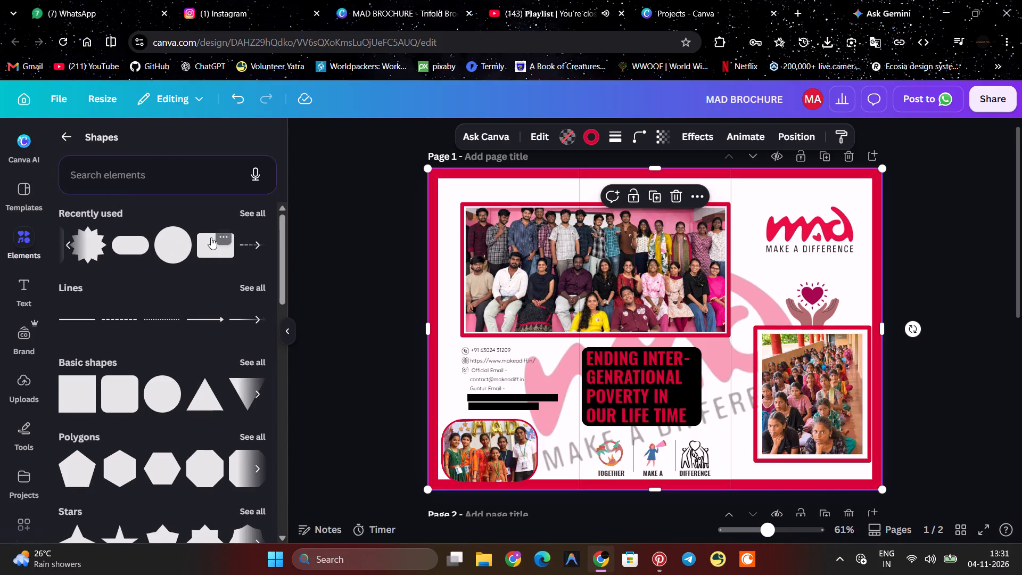
{"action": "left_click", "coordinate": [211, 237]}
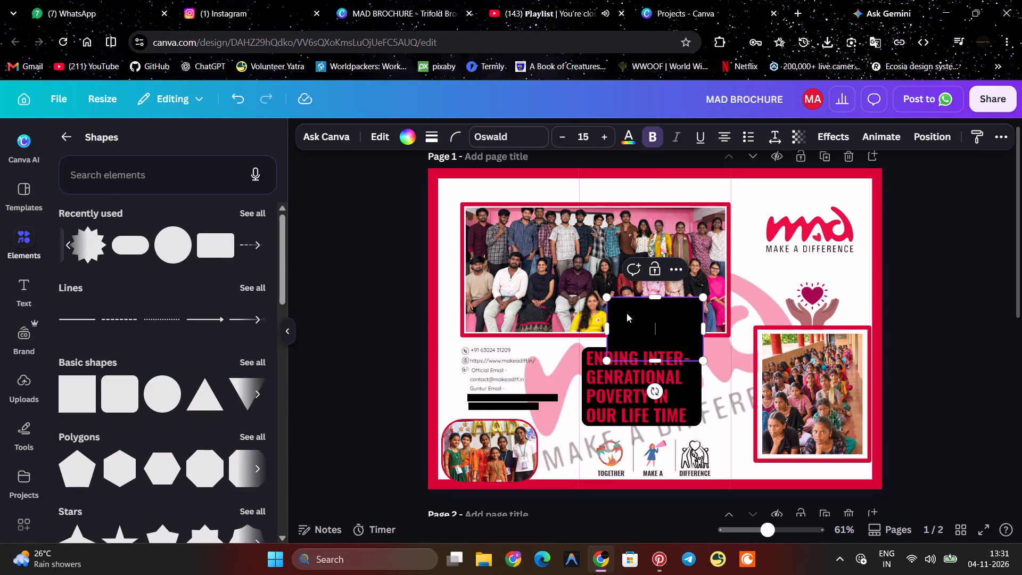
{"action": "left_click_drag", "start_coordinate": [627, 313], "coordinate": [607, 446]}
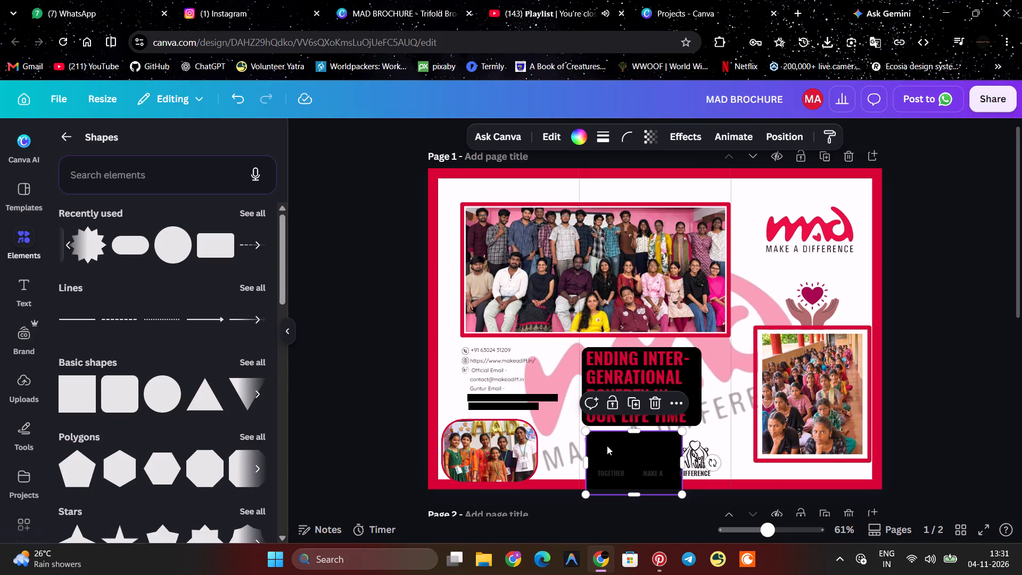
Fill the new rounded rectangle over the icon row with MAD Red #d60034.
{"action": "scroll", "coordinate": [607, 446], "scroll_direction": "left", "scroll_amount": 1}
{"action": "left_click", "coordinate": [586, 137]}
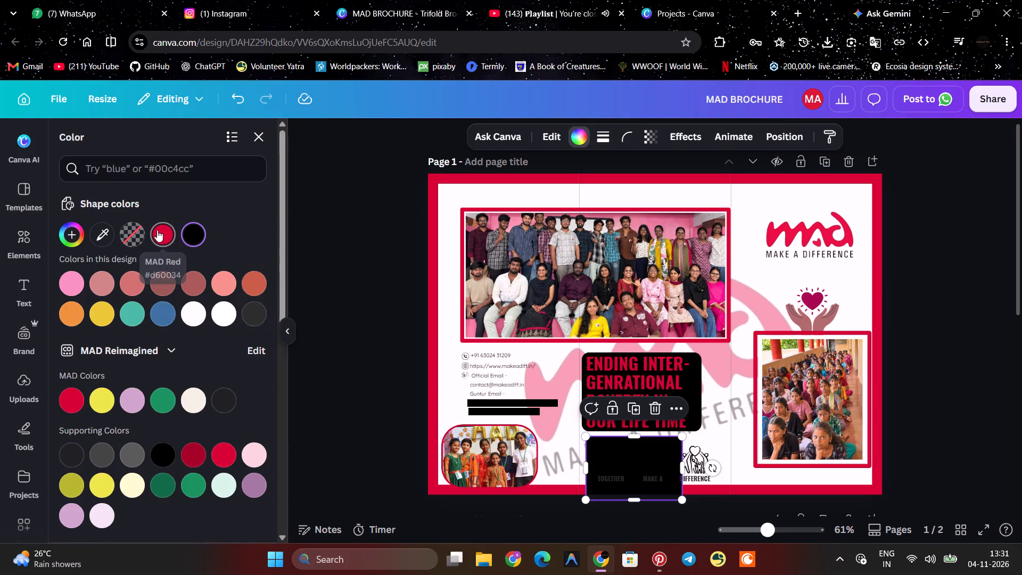
{"action": "left_click", "coordinate": [157, 230]}
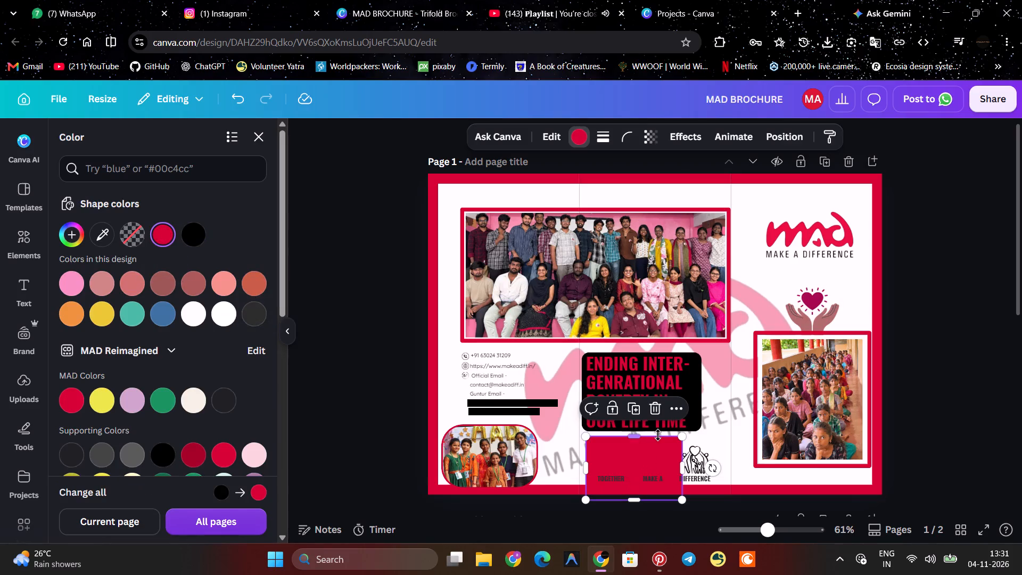
Send the red rounded rectangle to the back, behind the TOGETHER, MAKE A and DIFFERENCE icons.
{"action": "left_click", "coordinate": [678, 408]}
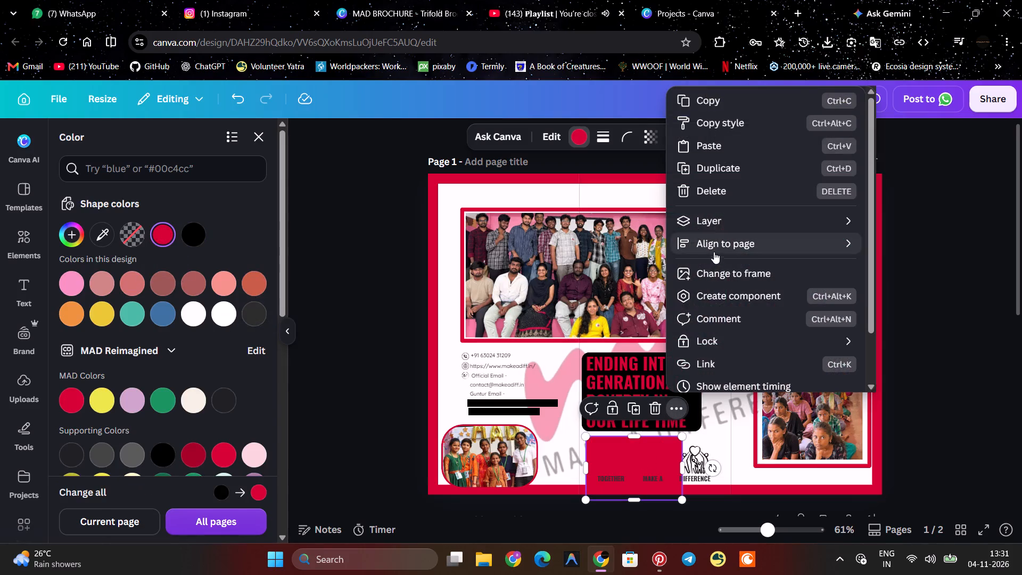
{"action": "left_click", "coordinate": [716, 225]}
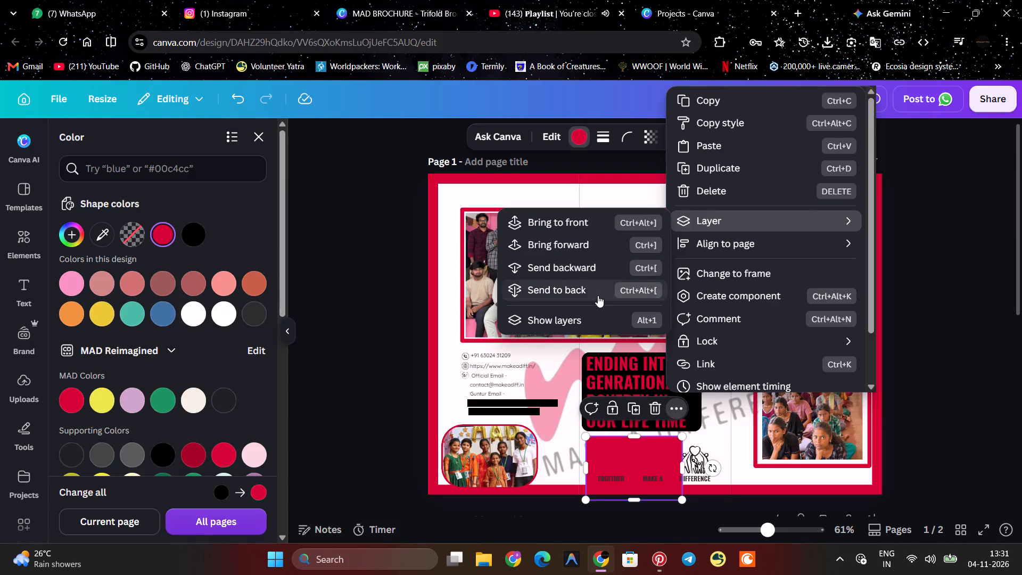
{"action": "left_click", "coordinate": [598, 295]}
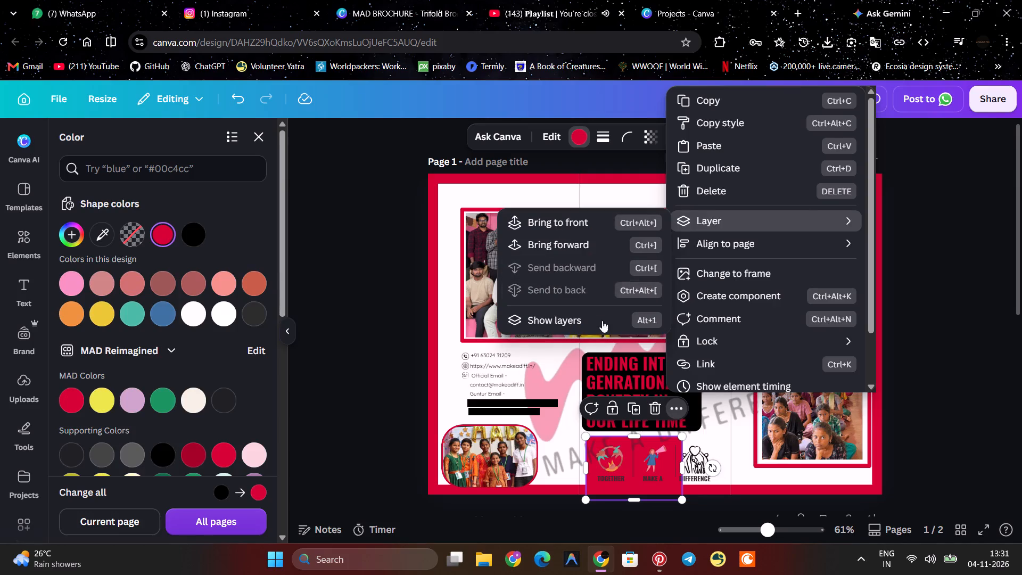
{"action": "left_click", "coordinate": [699, 505]}
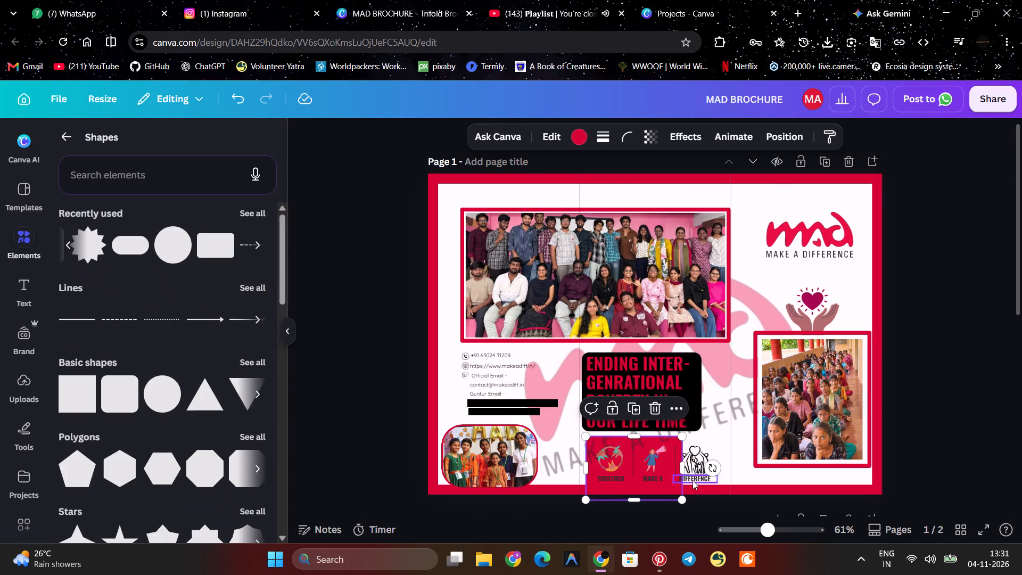
Resize the red rounded rectangle to about 86 wide by 27 high so it frames all three icons and their captions.
{"action": "left_click_drag", "start_coordinate": [684, 462], "coordinate": [709, 456]}
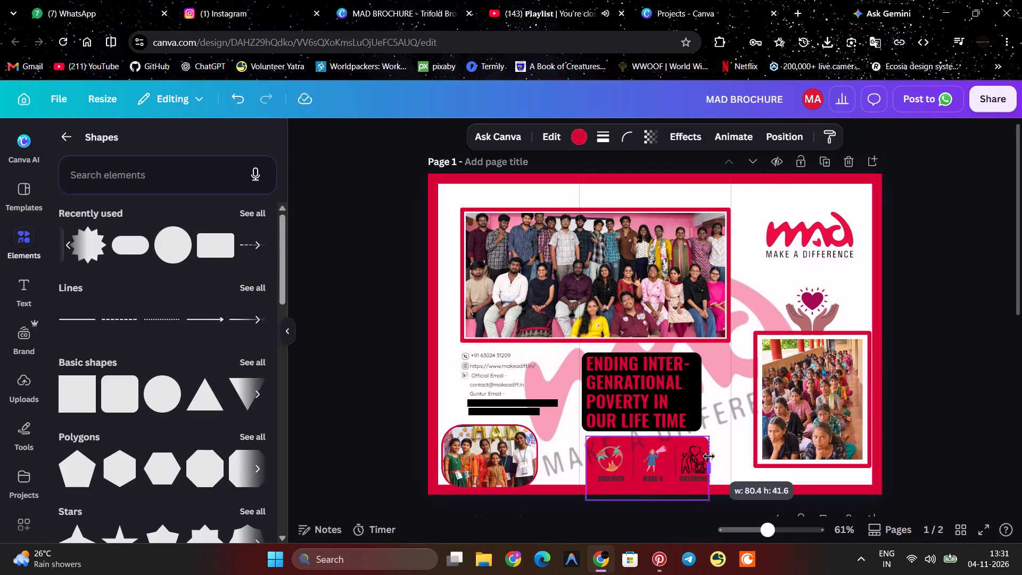
{"action": "left_click_drag", "start_coordinate": [709, 456], "coordinate": [718, 456]}
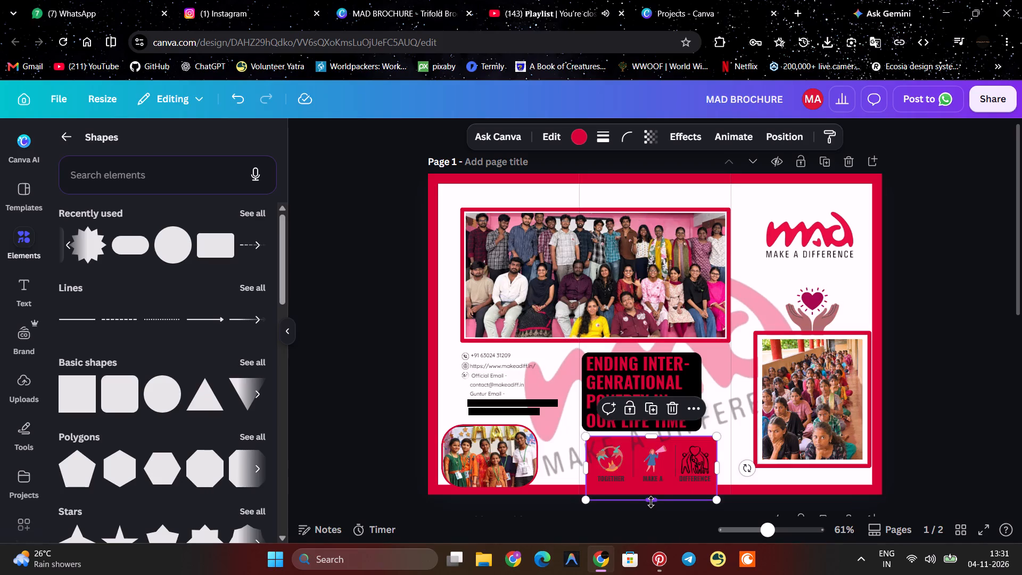
{"action": "left_click_drag", "start_coordinate": [652, 502], "coordinate": [652, 486]}
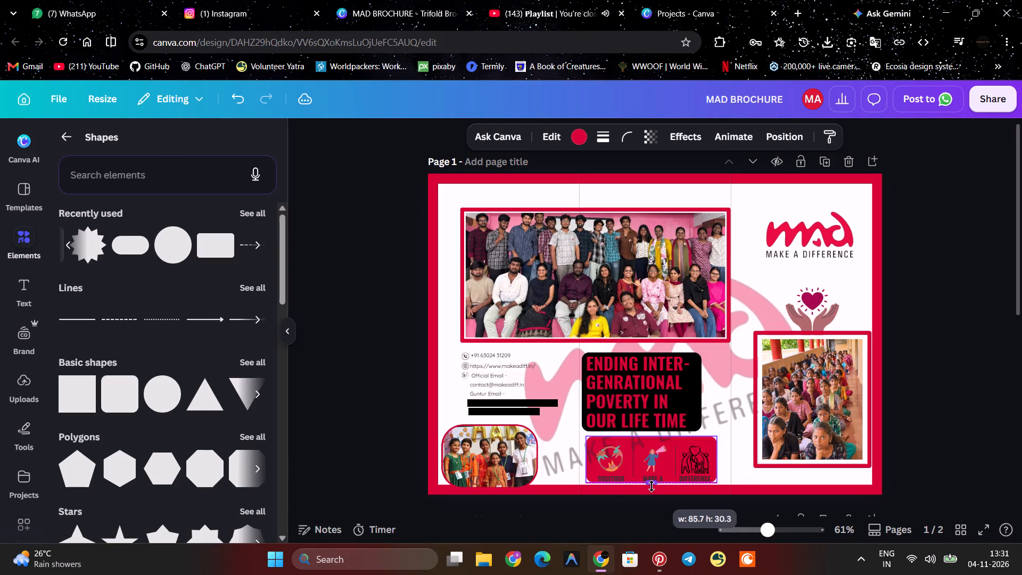
{"action": "left_click_drag", "start_coordinate": [652, 486], "coordinate": [652, 487]}
{"action": "left_click_drag", "start_coordinate": [649, 437], "coordinate": [652, 443]}
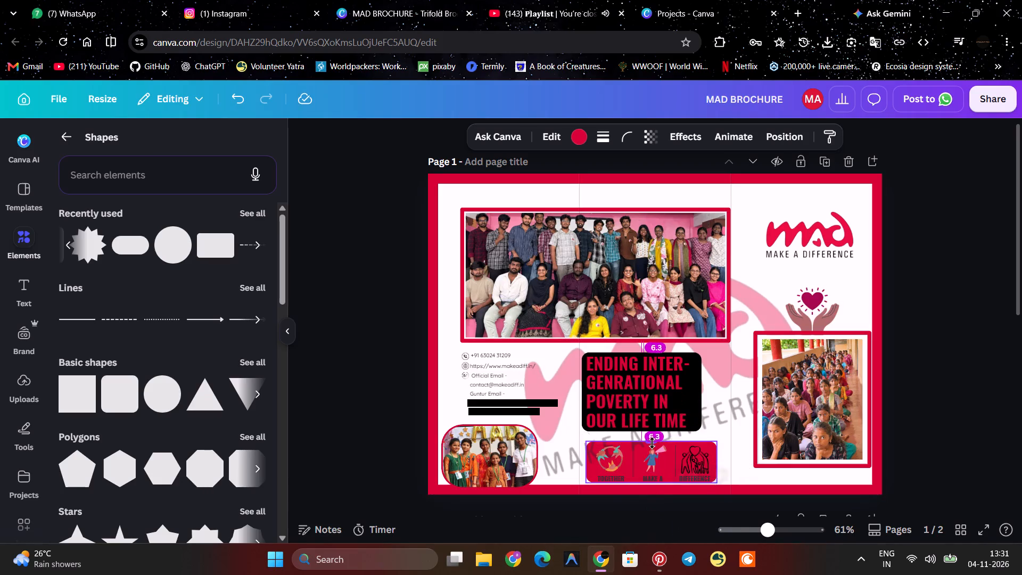
{"action": "left_click_drag", "start_coordinate": [652, 443], "coordinate": [653, 442]}
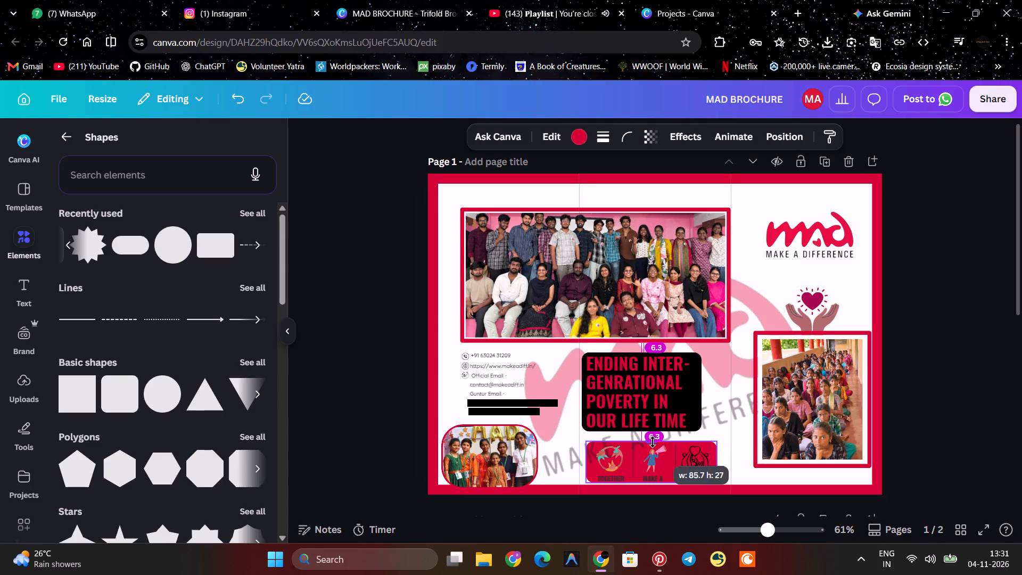
{"action": "left_click", "coordinate": [417, 412]}
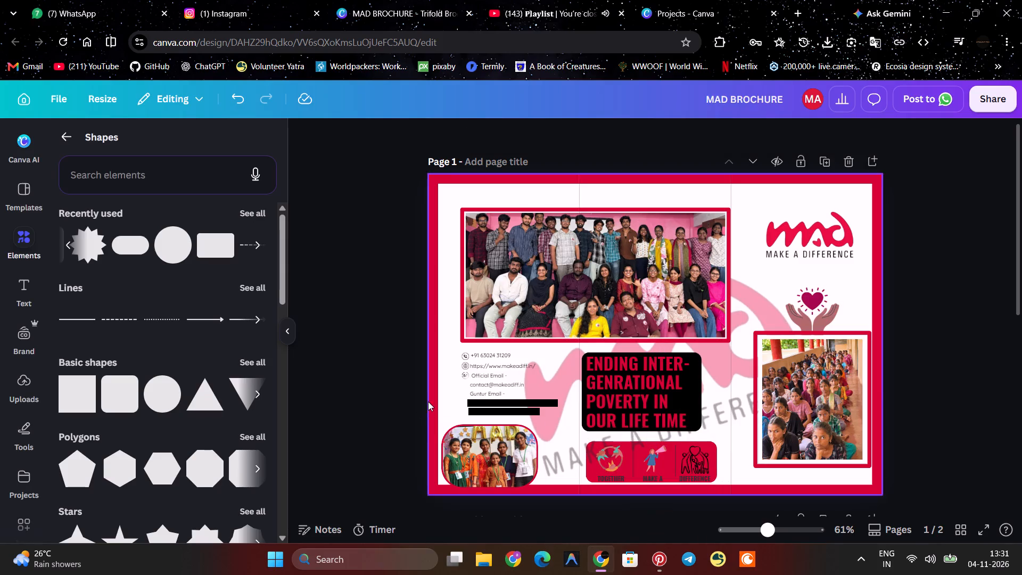
{"action": "left_click", "coordinate": [420, 398]}
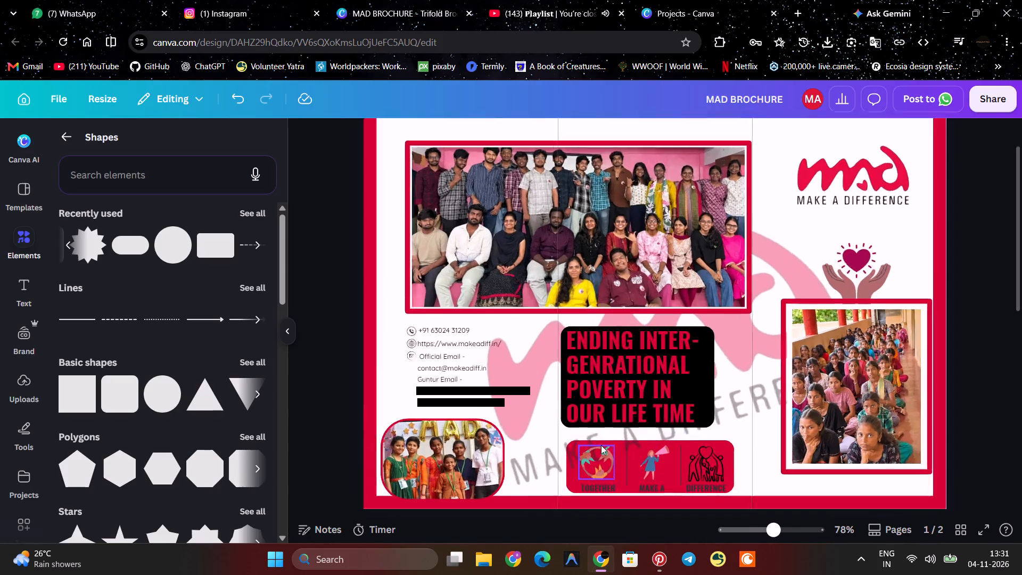
Recolour the DIFFERENCE caption in page 1's icon row to white #ffffff.
{"action": "scroll", "coordinate": [776, 336], "scroll_direction": "down", "scroll_amount": 2}
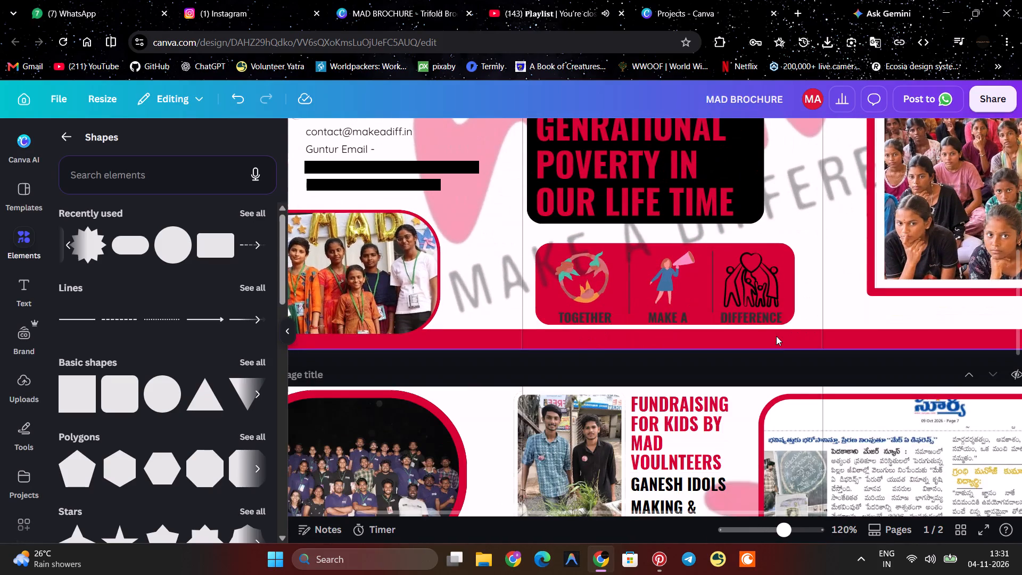
{"action": "double_click", "coordinate": [750, 314]}
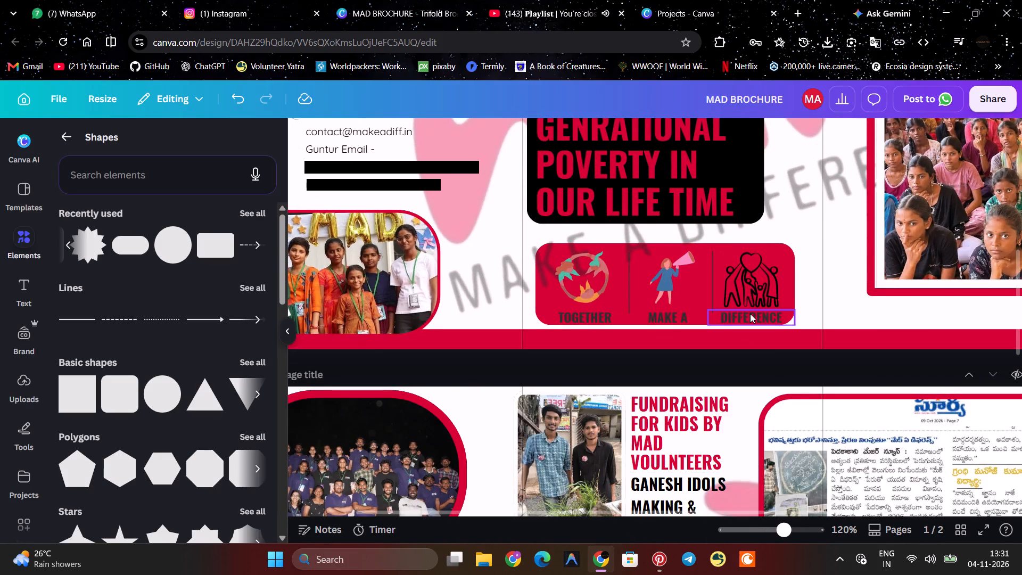
{"action": "key", "text": "ctrl+a"}
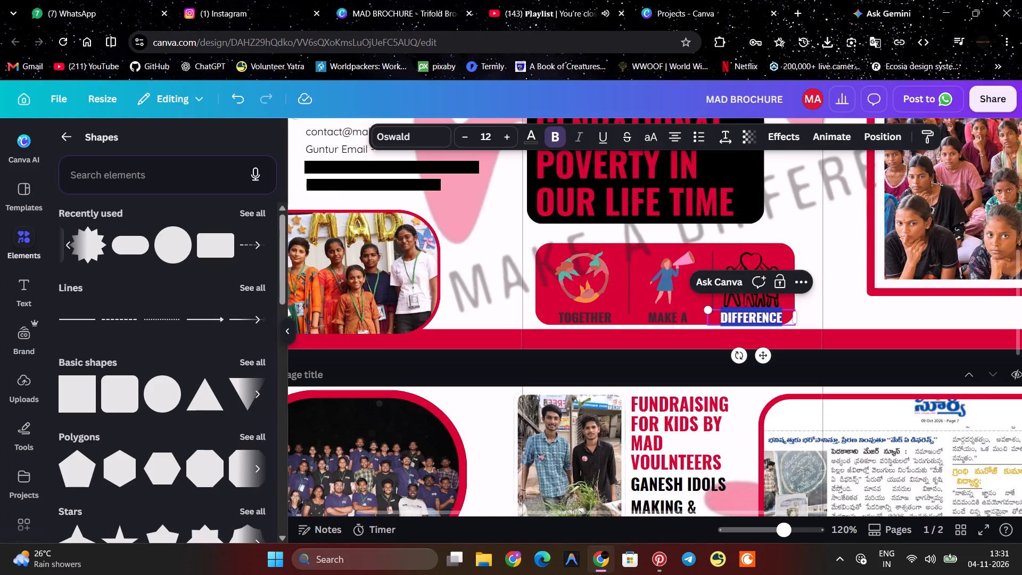
{"action": "left_click", "coordinate": [525, 134]}
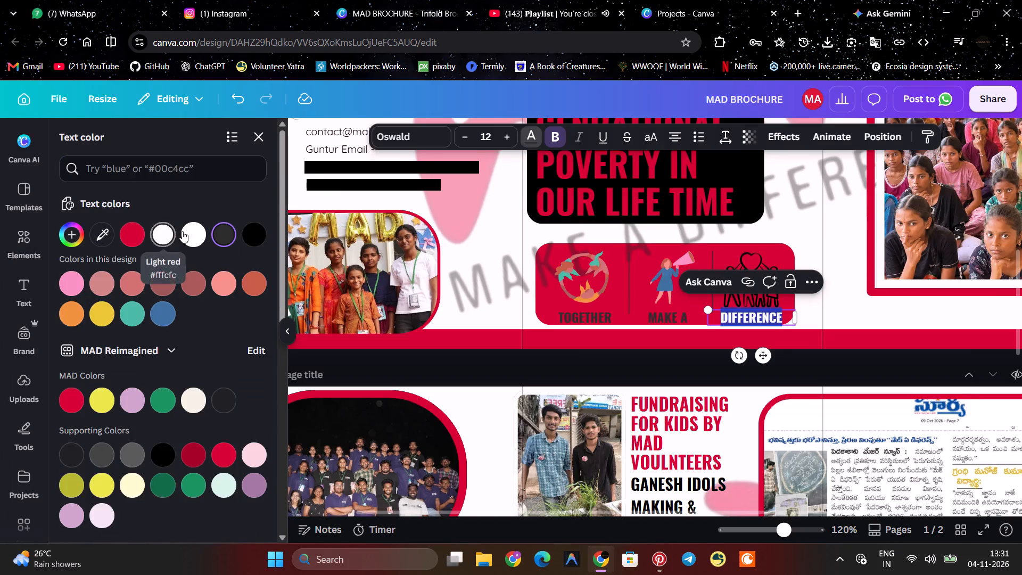
{"action": "left_click", "coordinate": [190, 231]}
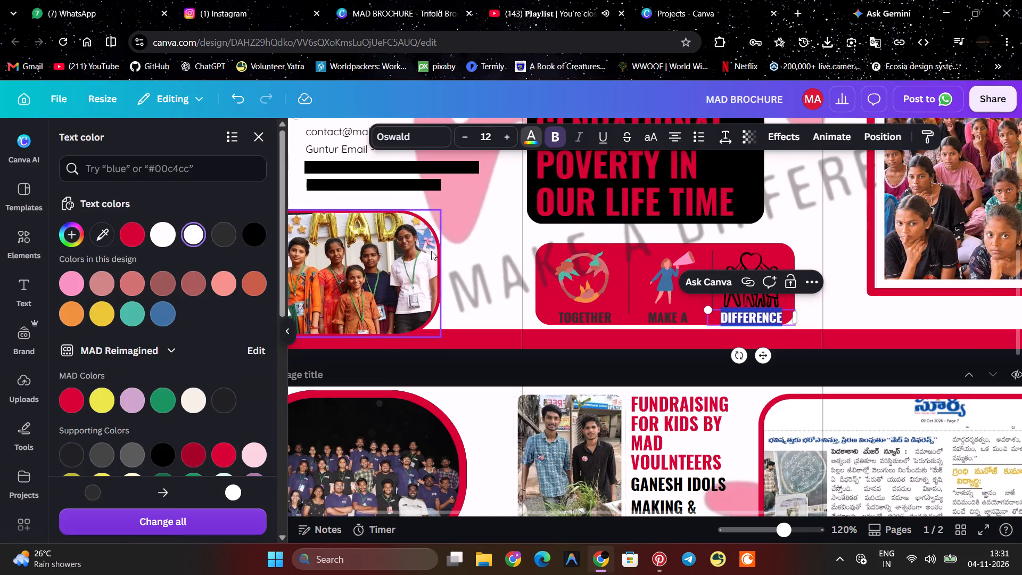
{"action": "left_click", "coordinate": [486, 365]}
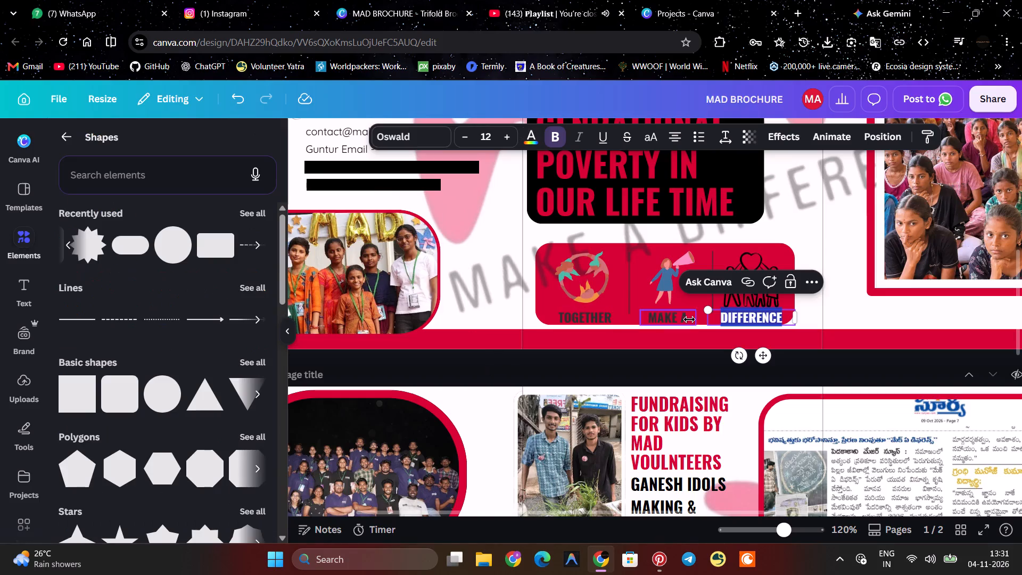
Recolour the MAKE A caption in the icon row to white #ffffff.
{"action": "left_click", "coordinate": [671, 319]}
{"action": "double_click", "coordinate": [671, 319]}
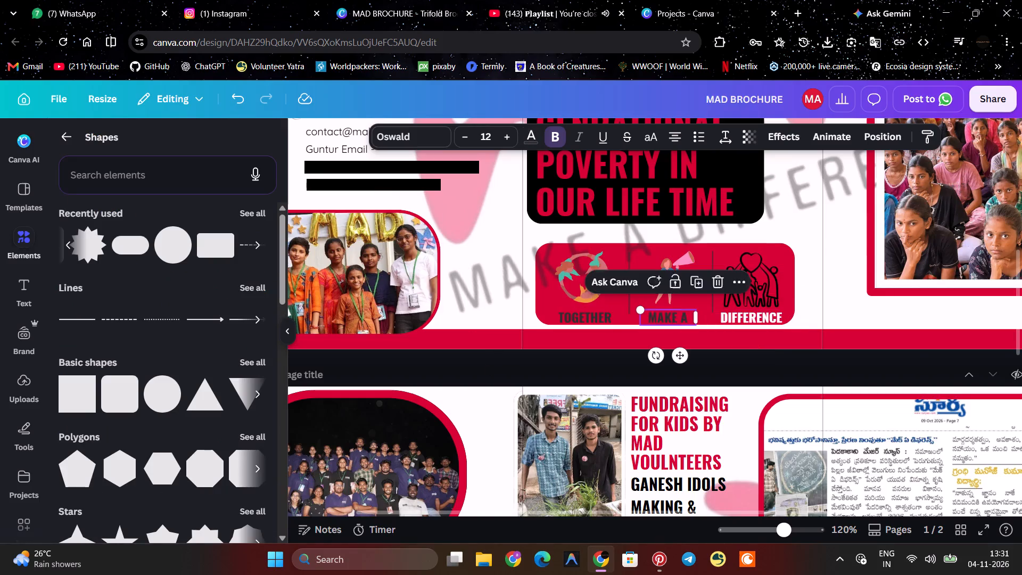
{"action": "key", "text": "ctrl+a"}
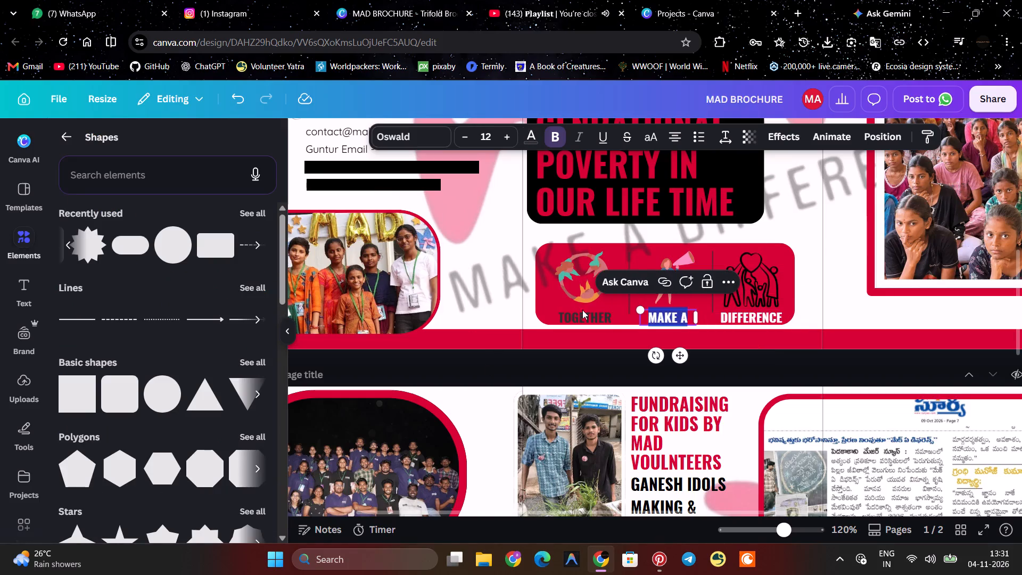
{"action": "left_click", "coordinate": [533, 136]}
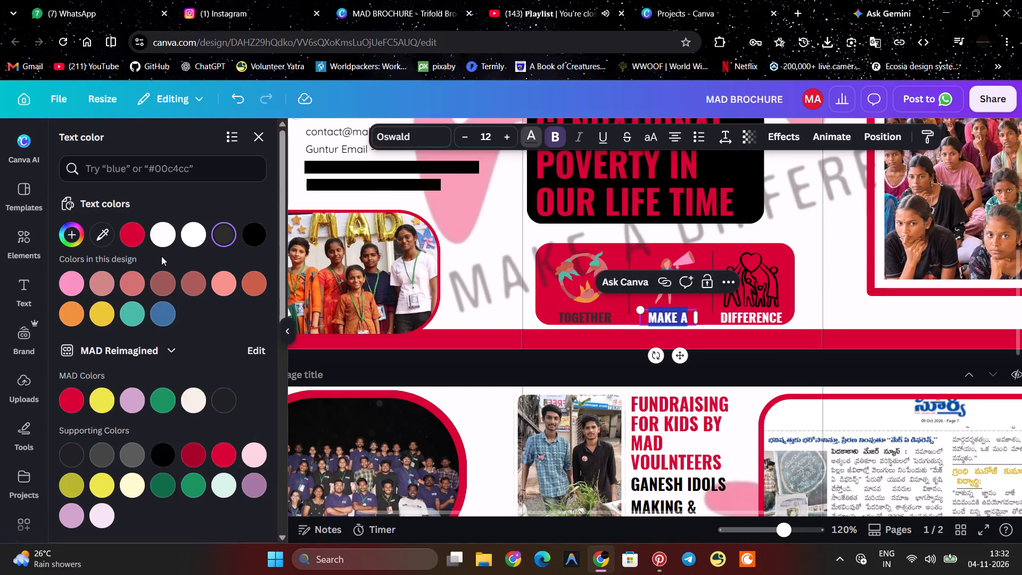
{"action": "left_click", "coordinate": [192, 236]}
Recolour the TOGETHER caption in the icon row to the near-white Light red #fffcfc.
{"action": "left_click", "coordinate": [594, 311]}
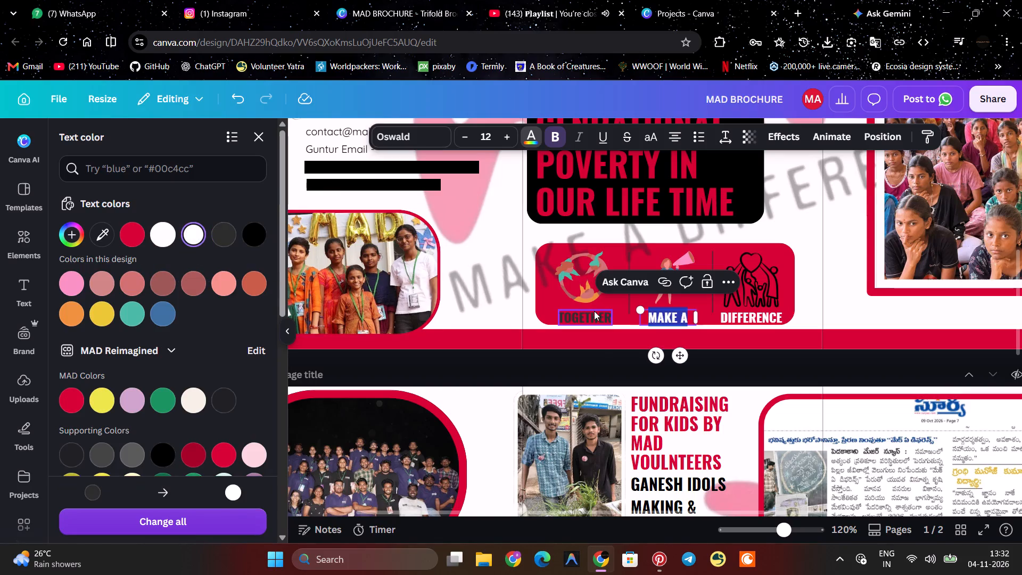
{"action": "double_click", "coordinate": [594, 311]}
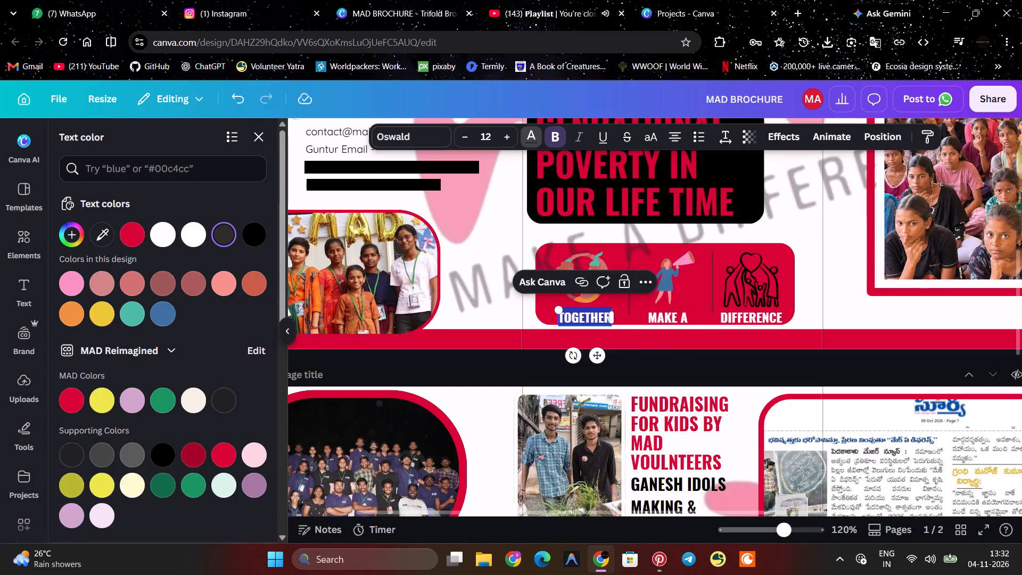
{"action": "key", "text": "ctrl+a"}
{"action": "left_click", "coordinate": [531, 128]}
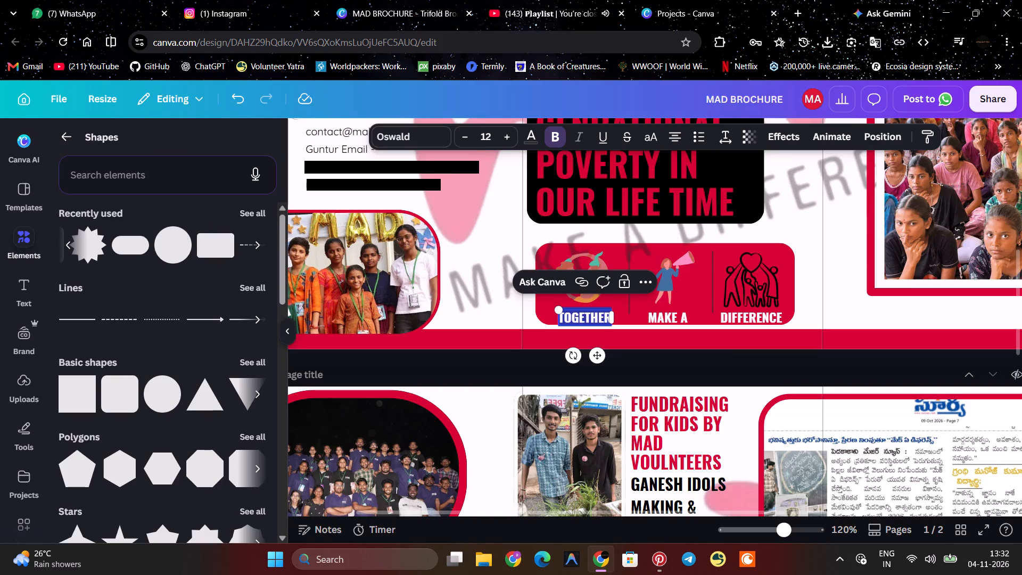
{"action": "left_click", "coordinate": [526, 138]}
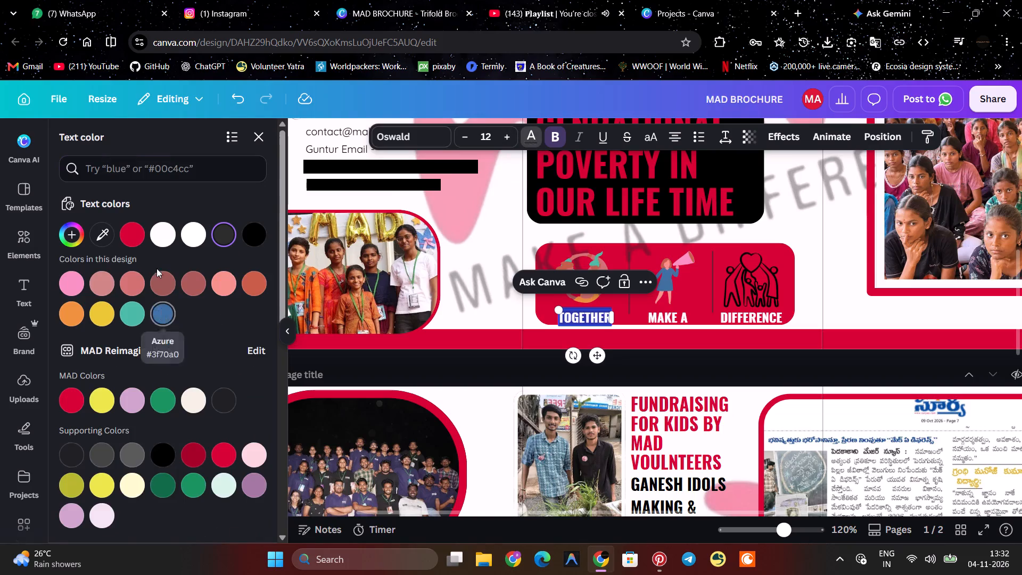
{"action": "left_click", "coordinate": [158, 239]}
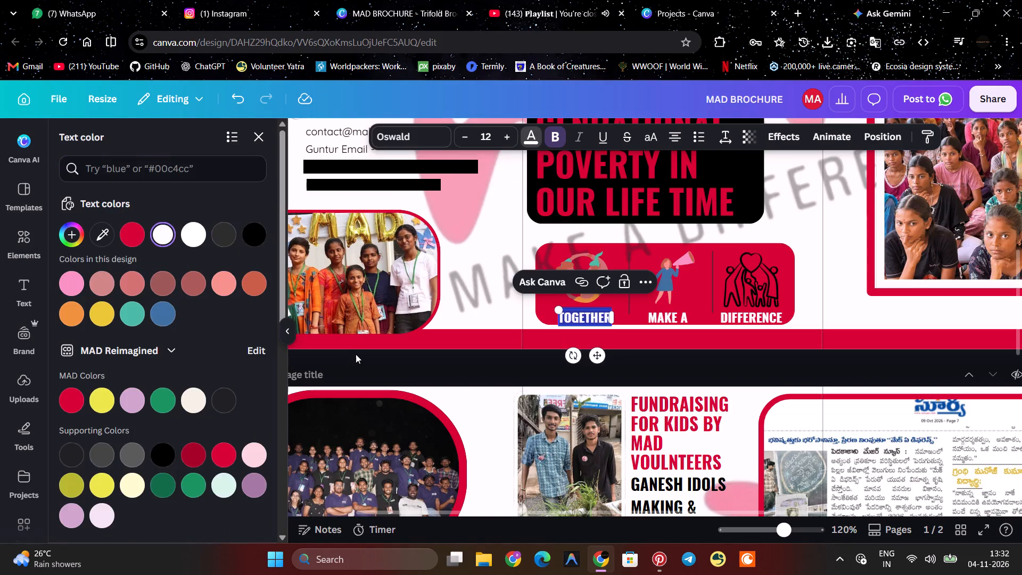
{"action": "left_click", "coordinate": [356, 354]}
{"action": "left_click", "coordinate": [356, 354]}
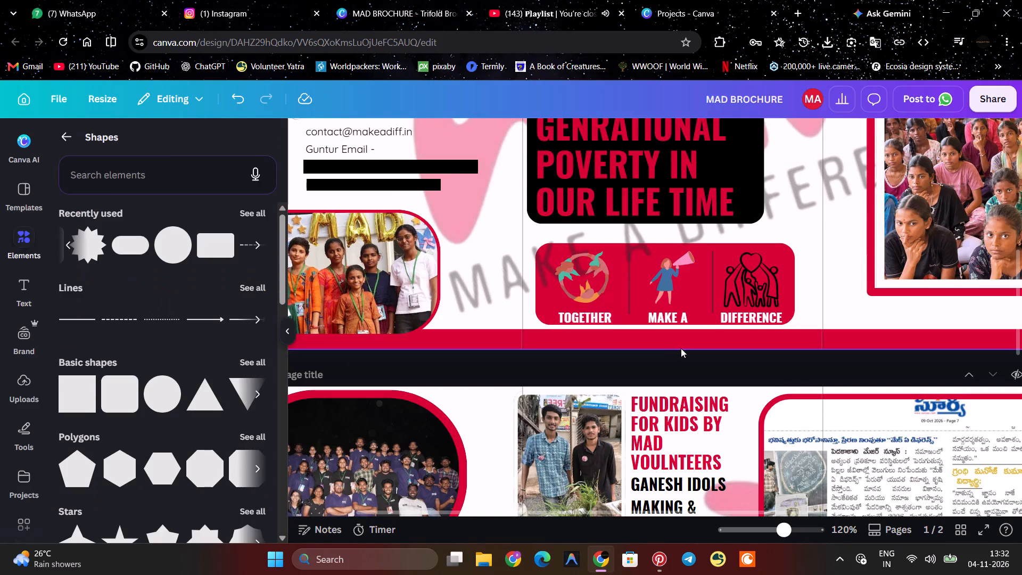
Change the black people-and-heart icon above the DIFFERENCE caption to white.
{"action": "double_click", "coordinate": [757, 276]}
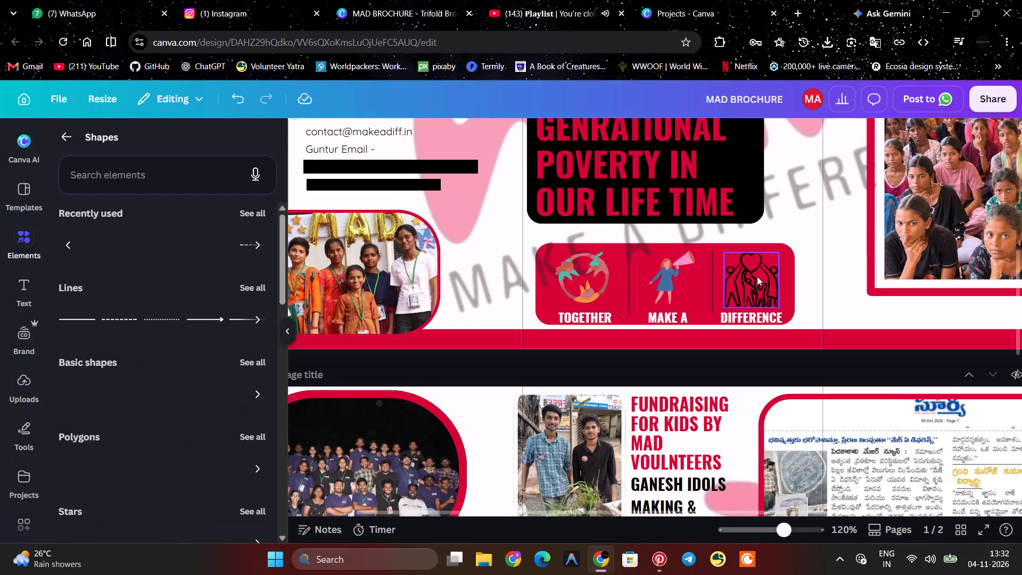
{"action": "left_click", "coordinate": [757, 276]}
{"action": "left_click", "coordinate": [559, 136]}
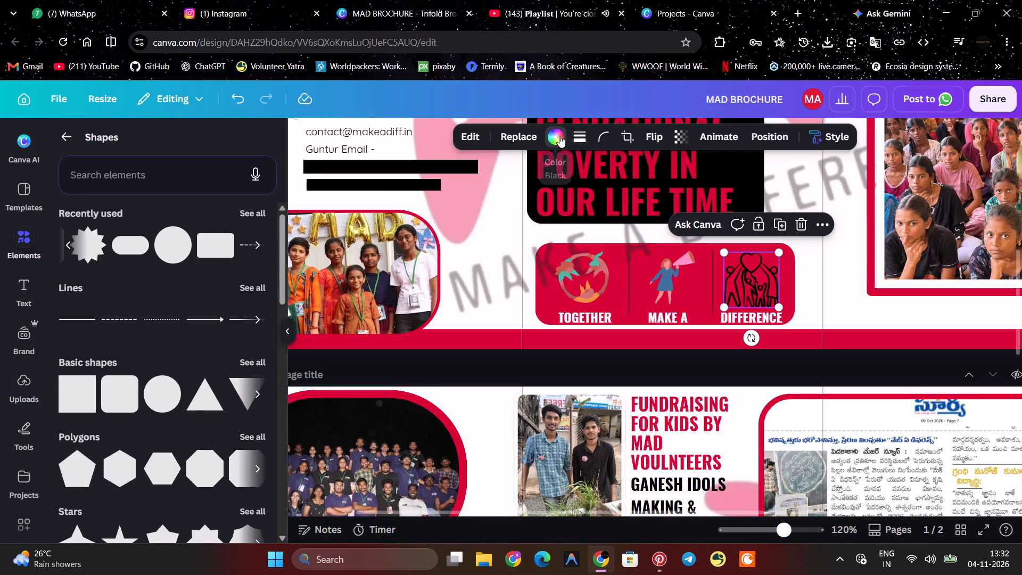
{"action": "left_click", "coordinate": [225, 261]}
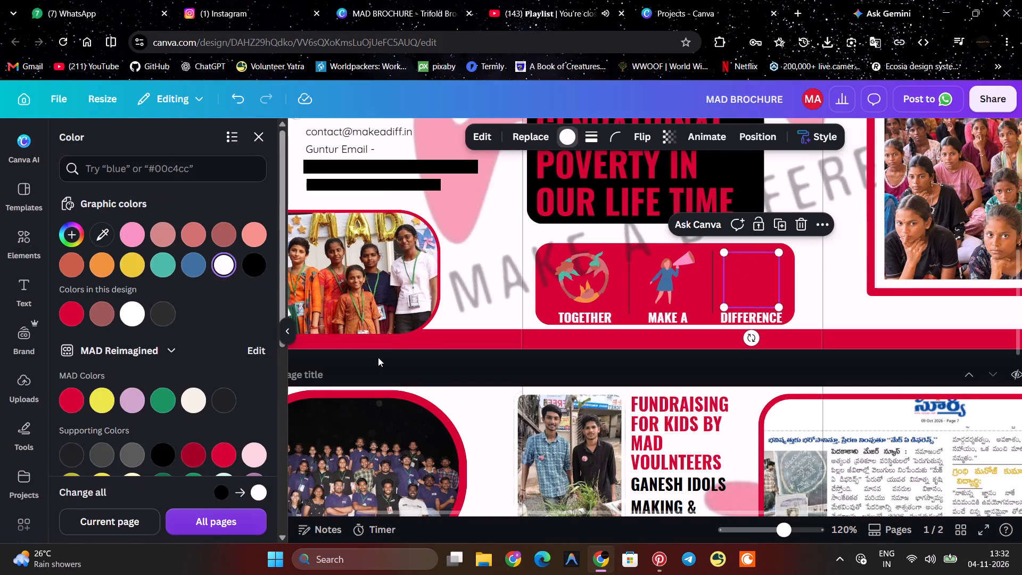
{"action": "left_click", "coordinate": [385, 357]}
{"action": "left_click", "coordinate": [385, 357]}
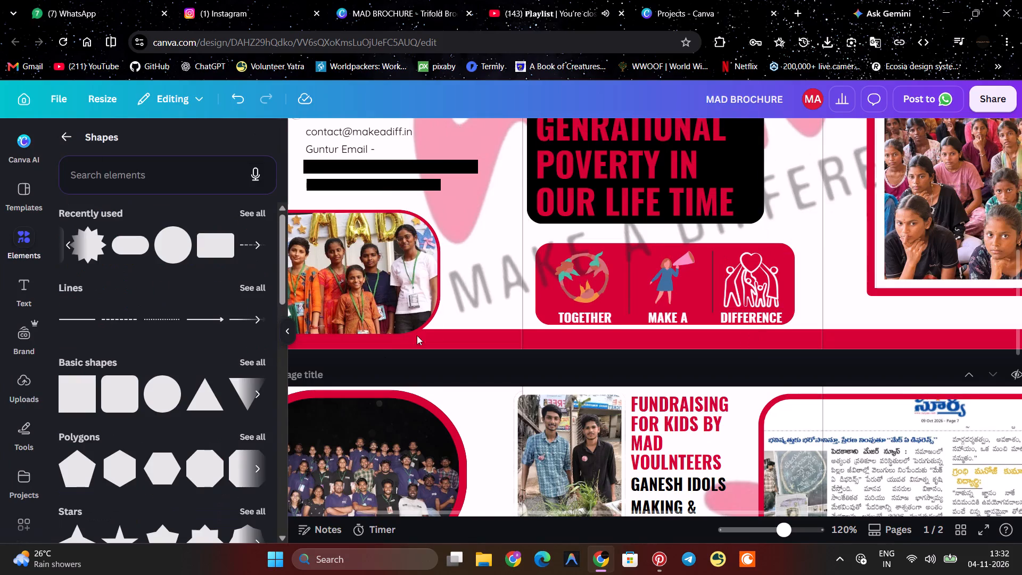
Set the stroke weight of the divider line between TOGETHER and MAKE A to 3.
{"action": "left_click", "coordinate": [624, 295]}
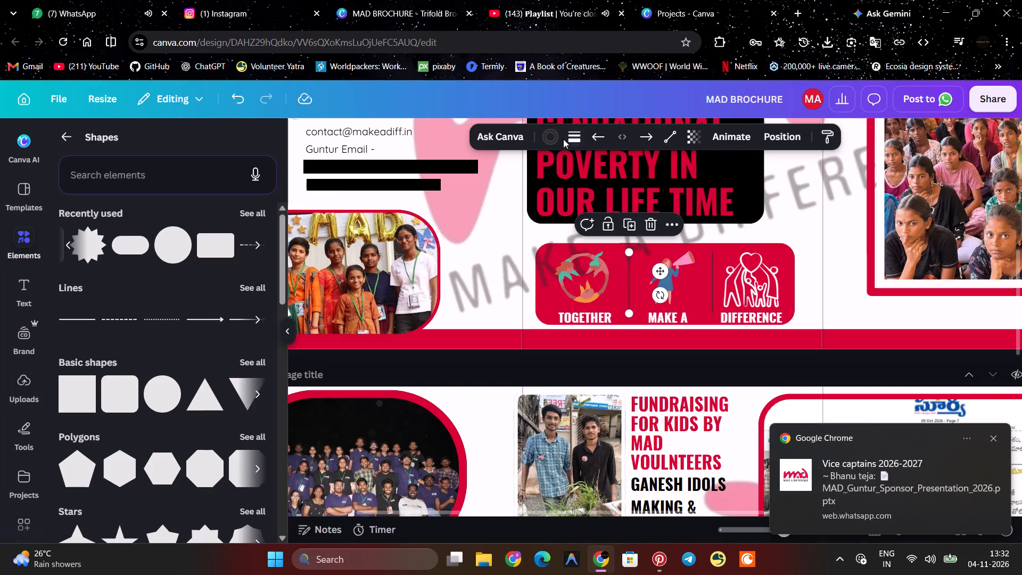
{"action": "left_click", "coordinate": [570, 138]}
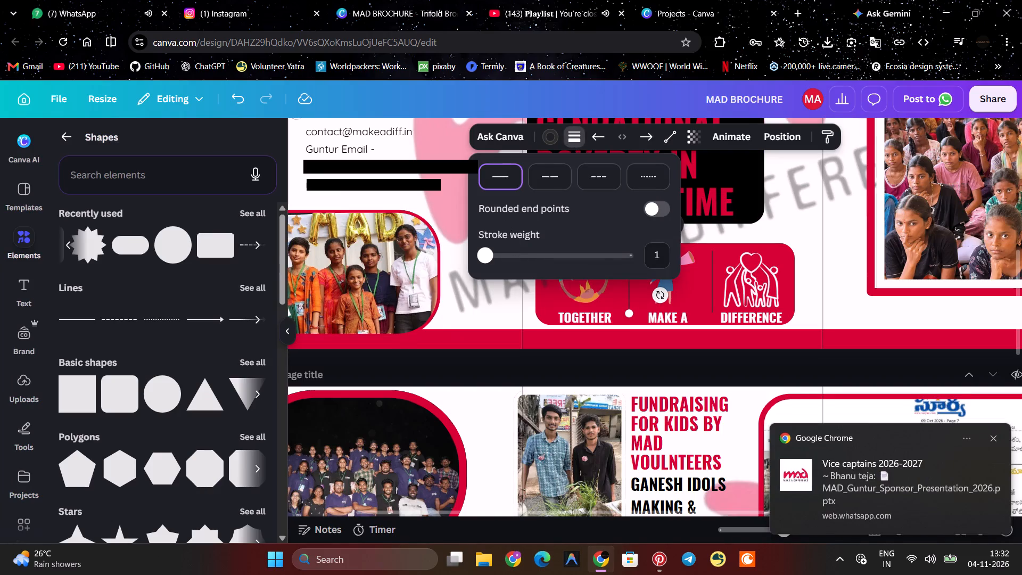
{"action": "left_click_drag", "start_coordinate": [491, 253], "coordinate": [556, 246]}
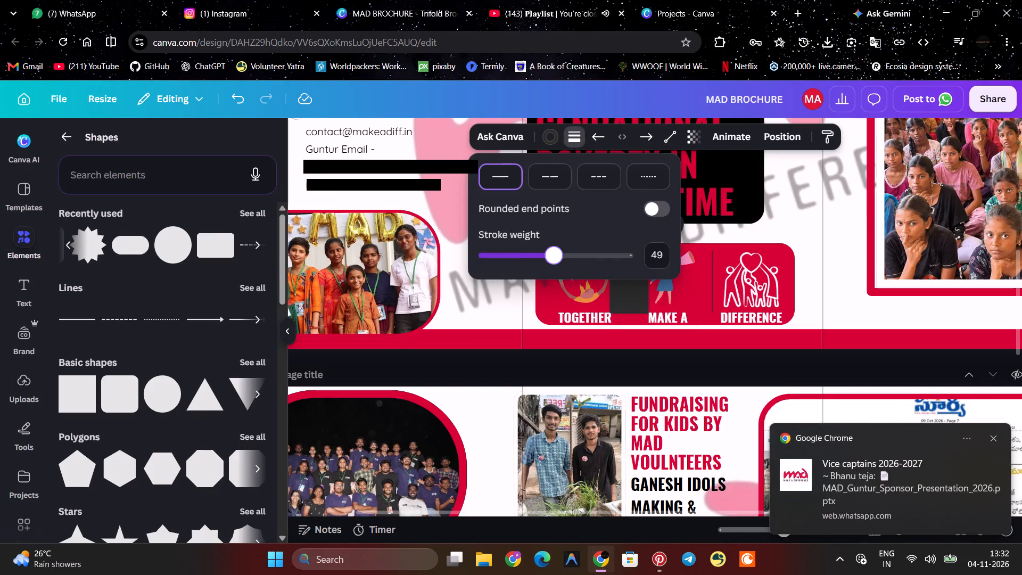
{"action": "left_click_drag", "start_coordinate": [556, 246], "coordinate": [486, 231]}
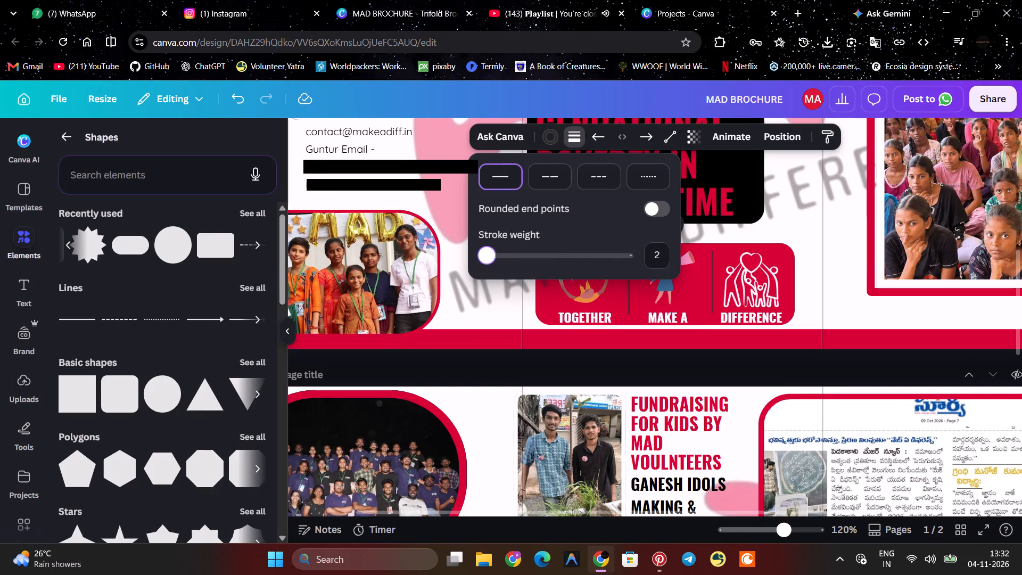
{"action": "left_click_drag", "start_coordinate": [486, 231], "coordinate": [487, 232]}
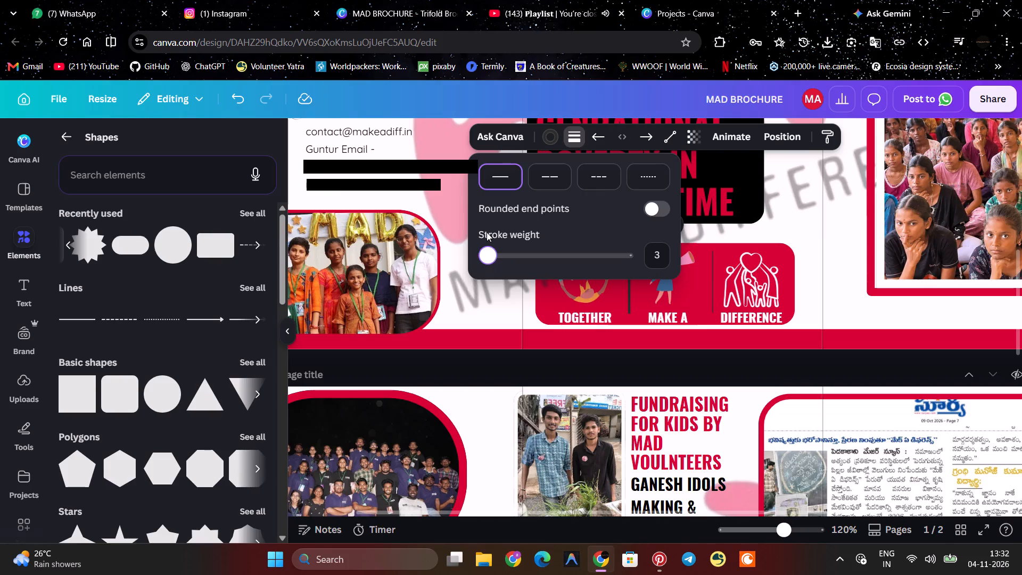
{"action": "left_click", "coordinate": [525, 365]}
{"action": "left_click", "coordinate": [525, 365]}
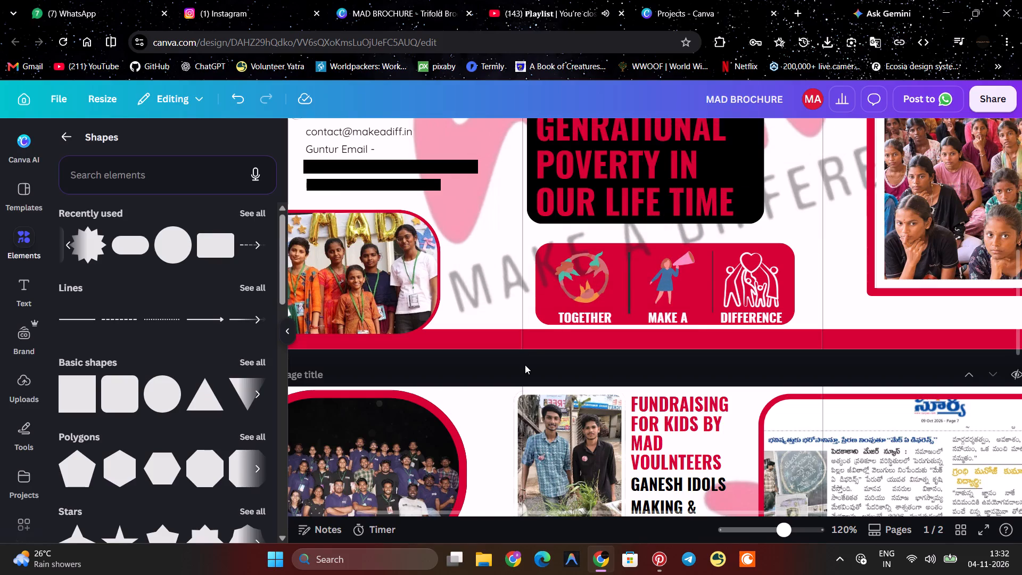
Set the stroke weight of the divider line between MAKE A and DIFFERENCE to 3.
{"action": "left_click", "coordinate": [704, 282]}
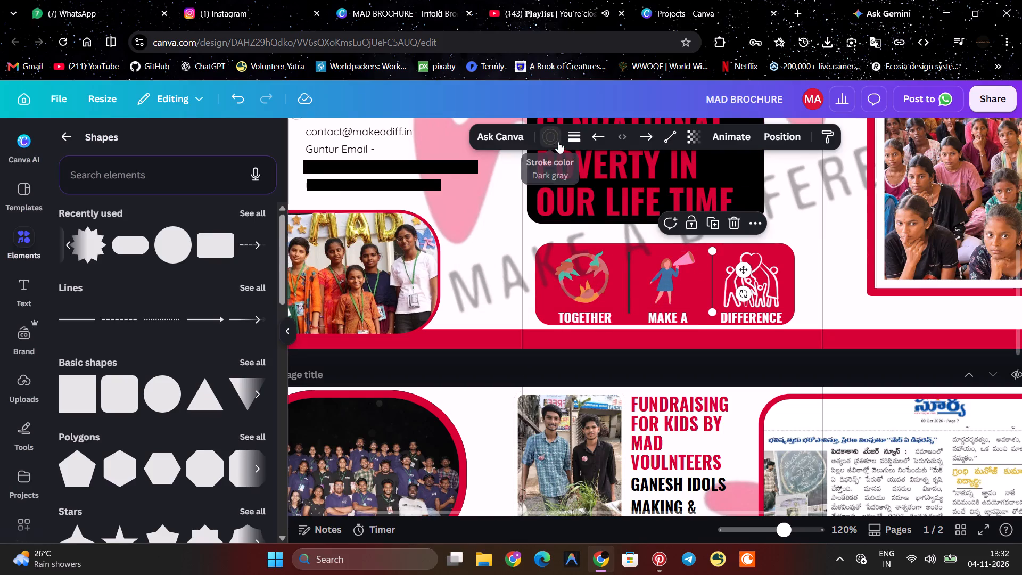
{"action": "left_click", "coordinate": [567, 142]}
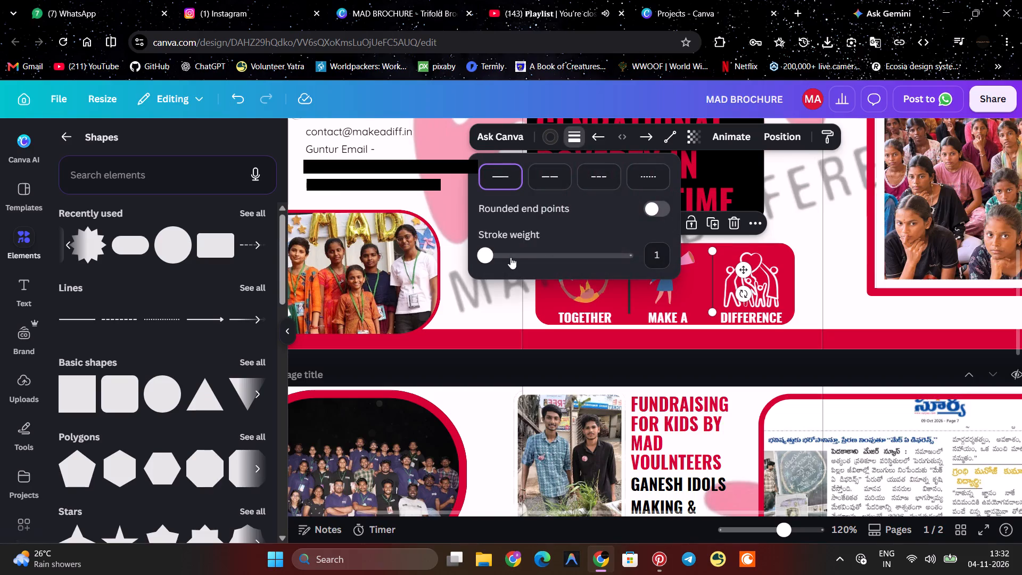
{"action": "left_click", "coordinate": [489, 255]}
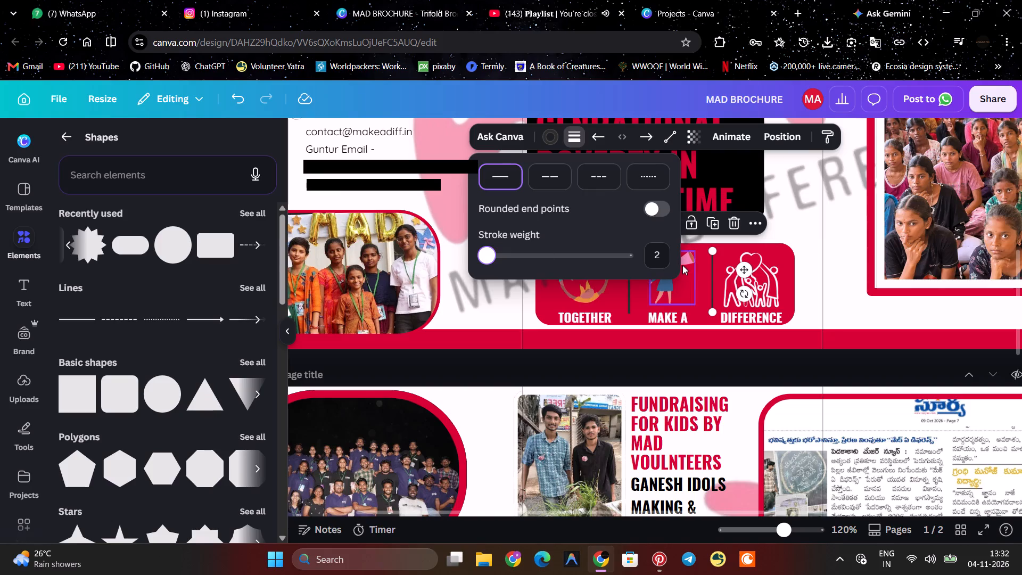
{"action": "left_click", "coordinate": [668, 258]}
{"action": "key", "text": "3"}
{"action": "key", "text": "Return"}
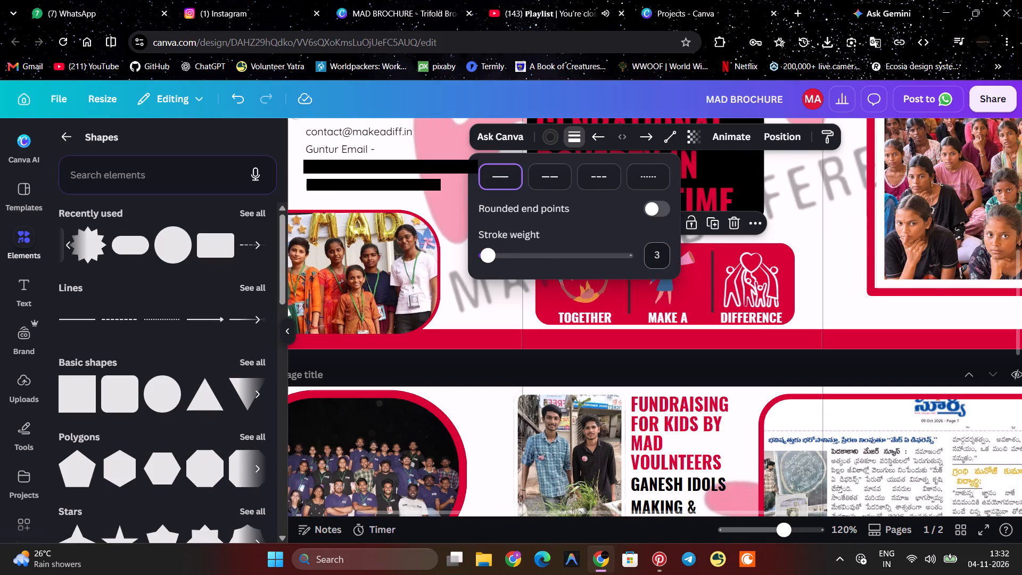
Change the stroke colour of the divider line between MAKE A and DIFFERENCE to white.
{"action": "left_click", "coordinate": [551, 133]}
{"action": "left_click", "coordinate": [551, 133]}
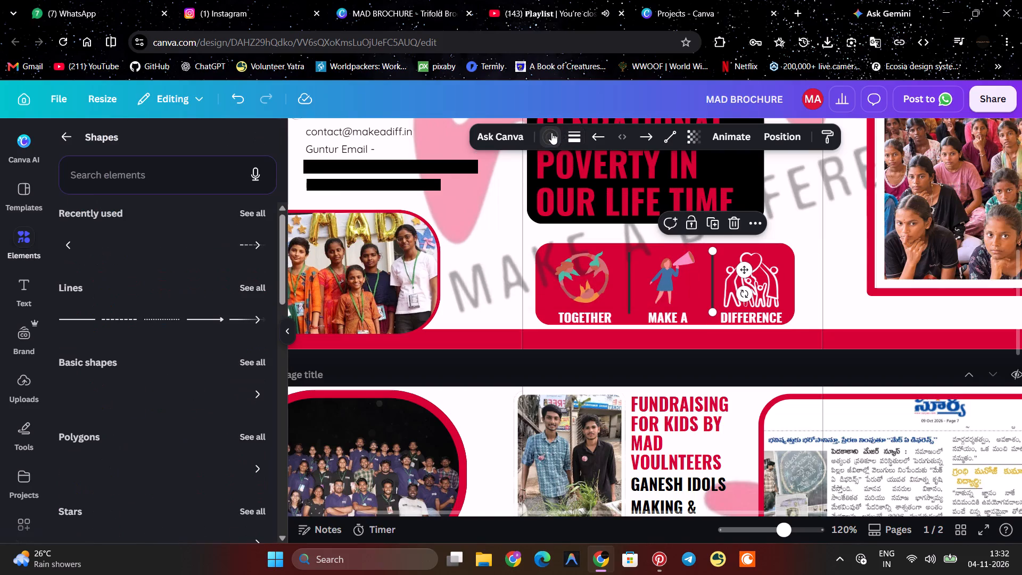
{"action": "left_click", "coordinate": [546, 136]}
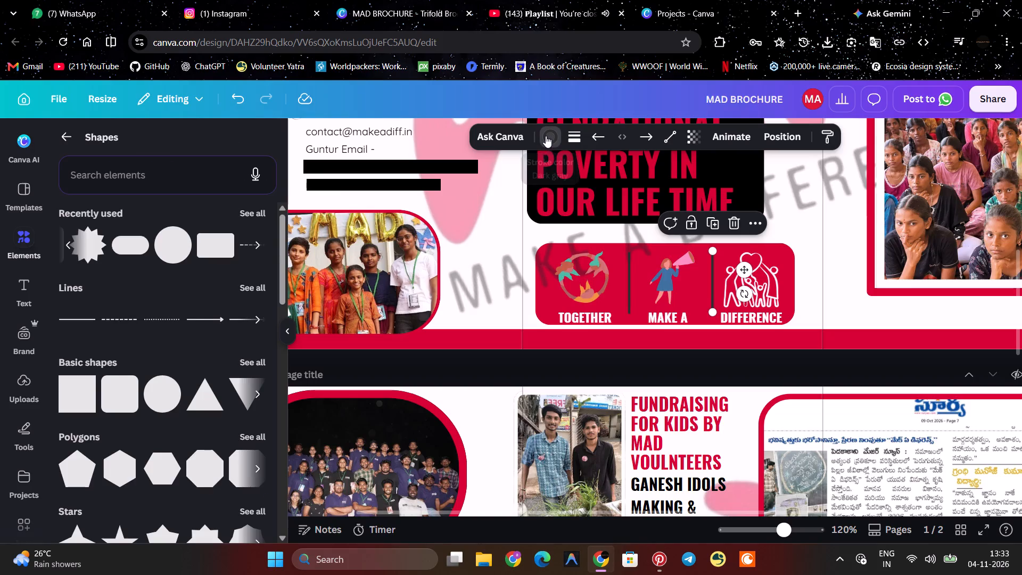
{"action": "left_click", "coordinate": [159, 242]}
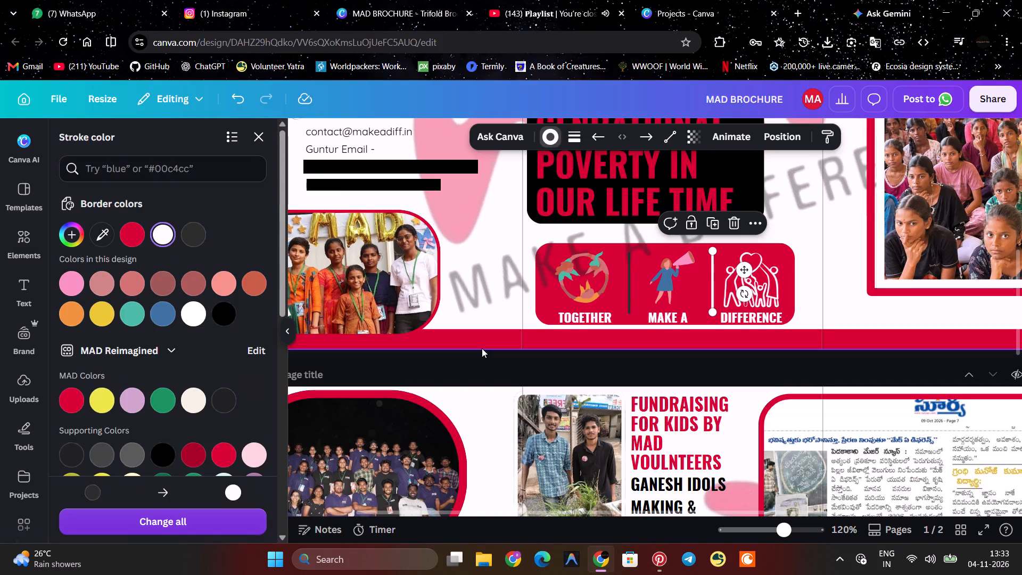
Change the stroke colour of the divider line between TOGETHER and MAKE A to white.
{"action": "left_click", "coordinate": [630, 272]}
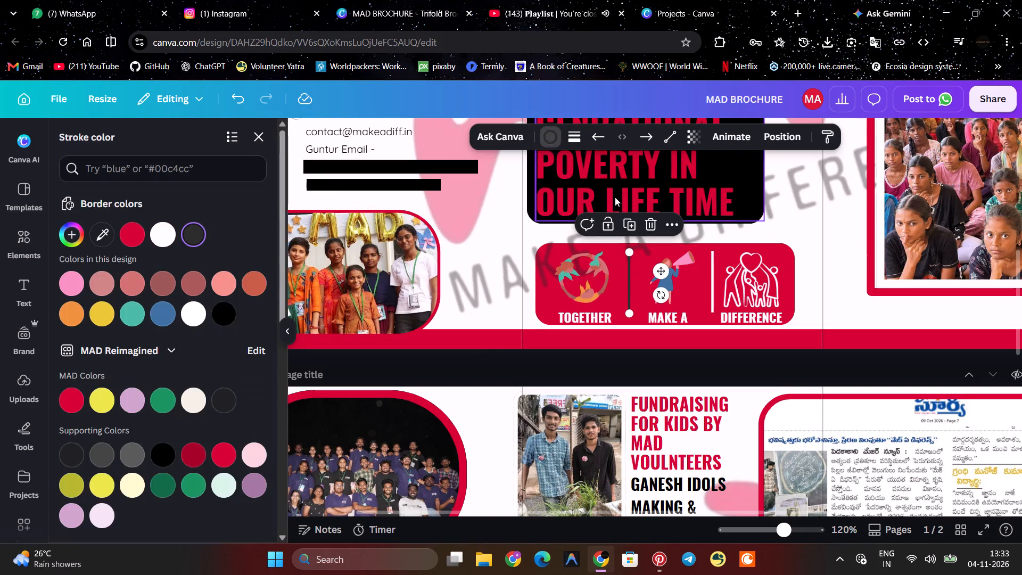
{"action": "left_click", "coordinate": [547, 133]}
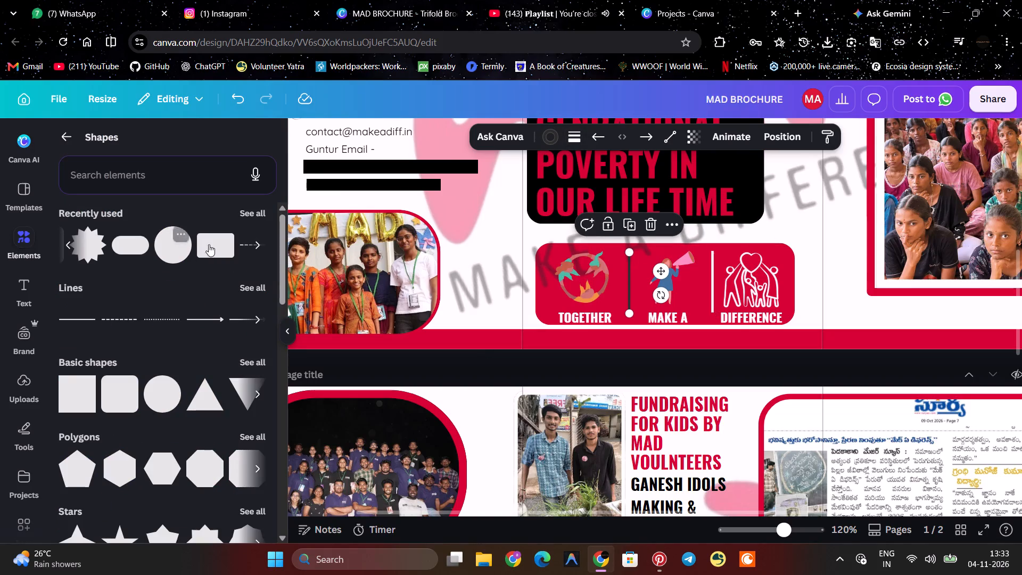
{"action": "left_click", "coordinate": [551, 143]}
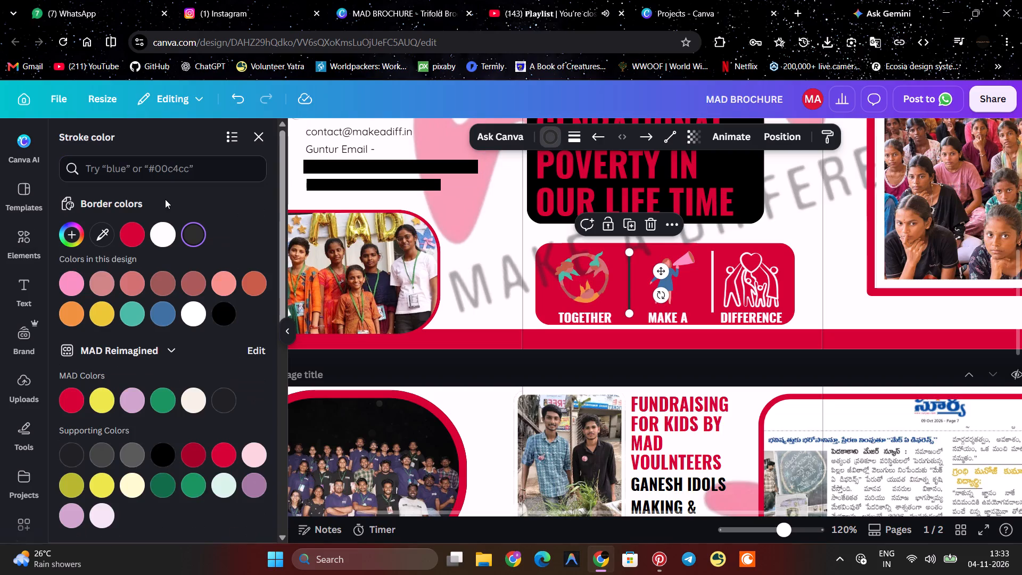
{"action": "left_click", "coordinate": [164, 240]}
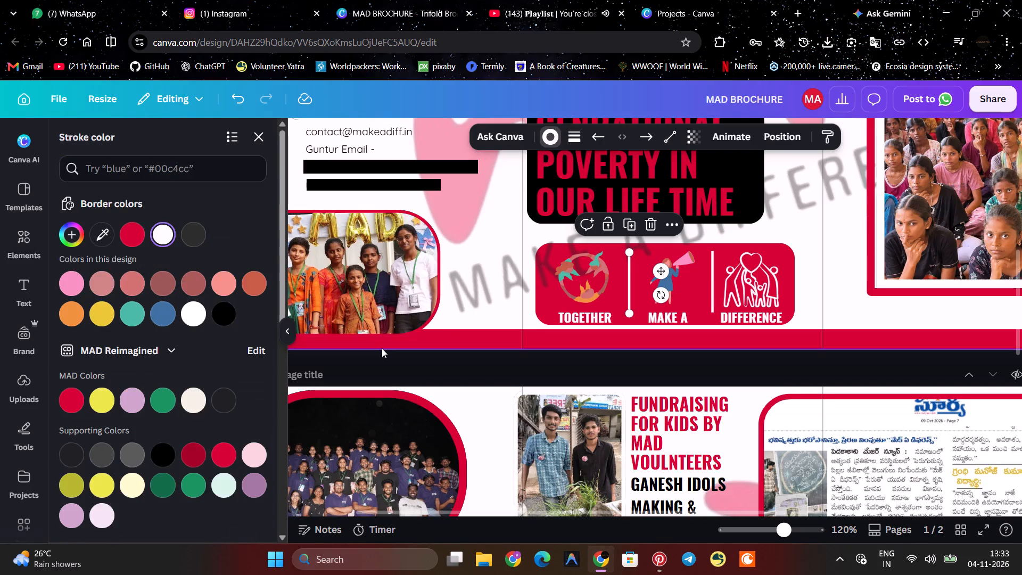
{"action": "left_click", "coordinate": [393, 361]}
{"action": "left_click", "coordinate": [393, 361]}
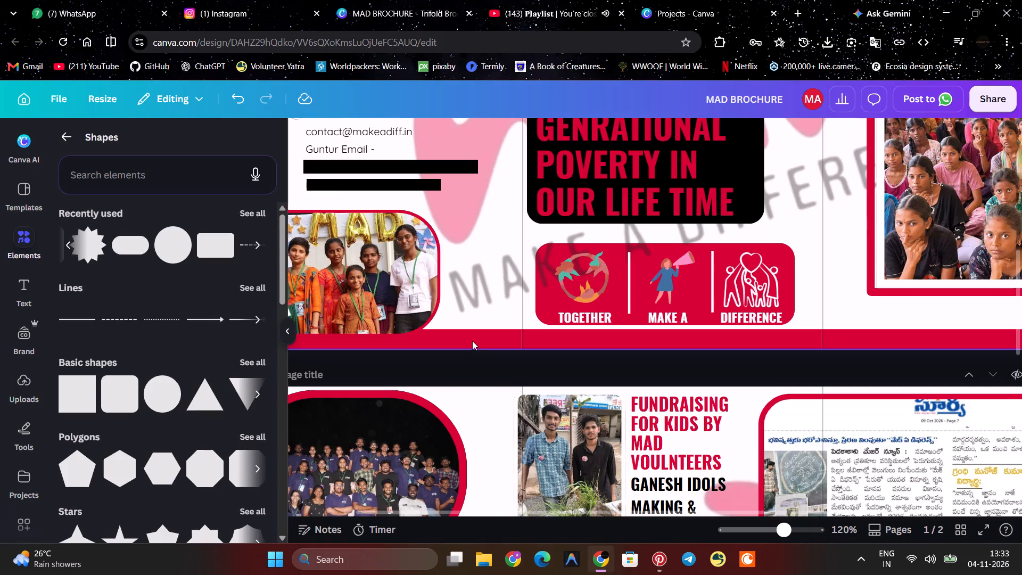
Narrow the HAND PAINTED DIYAS SELLING text box on page 2 so the caption wraps onto four lines.
{"action": "scroll", "coordinate": [472, 341], "scroll_direction": "up", "scroll_amount": 2}
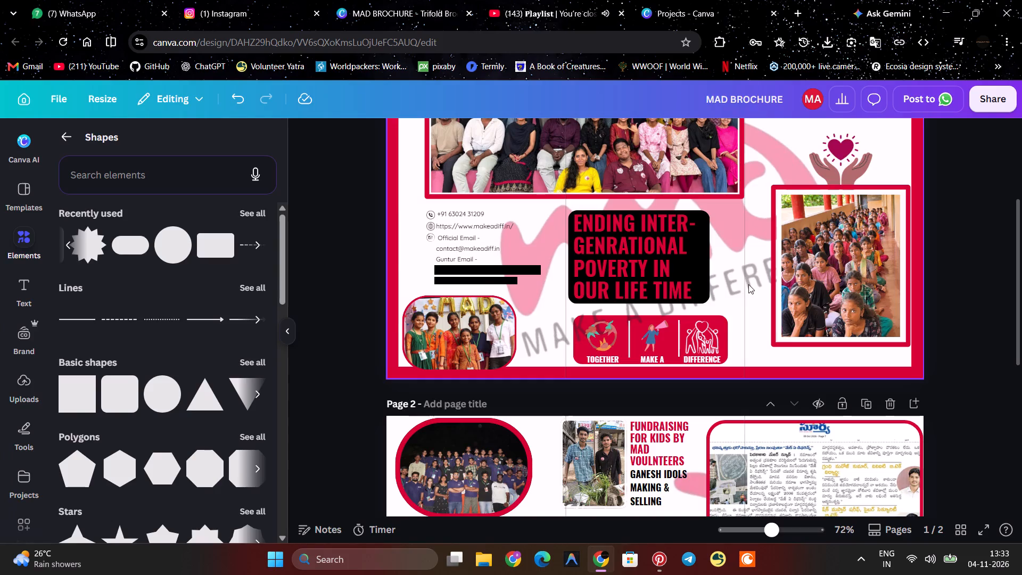
{"action": "scroll", "coordinate": [748, 284], "scroll_direction": "up", "scroll_amount": 3}
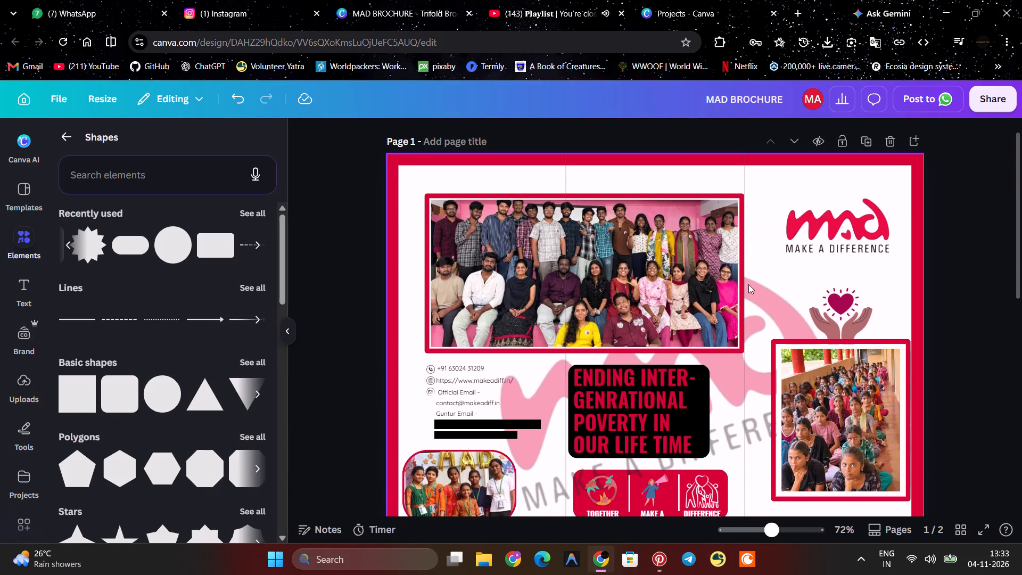
{"action": "scroll", "coordinate": [748, 284], "scroll_direction": "down", "scroll_amount": 6}
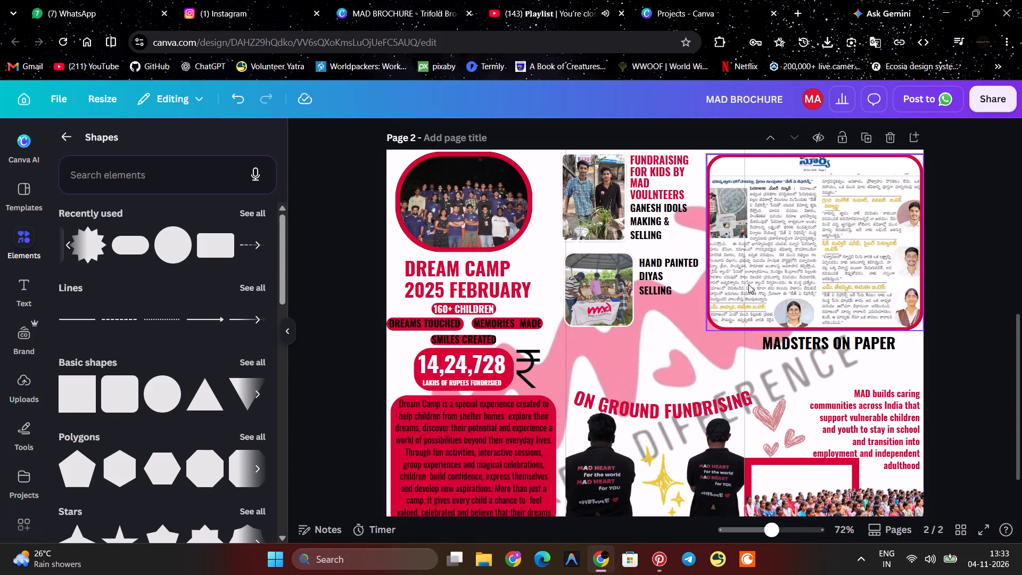
{"action": "left_click", "coordinate": [657, 281]}
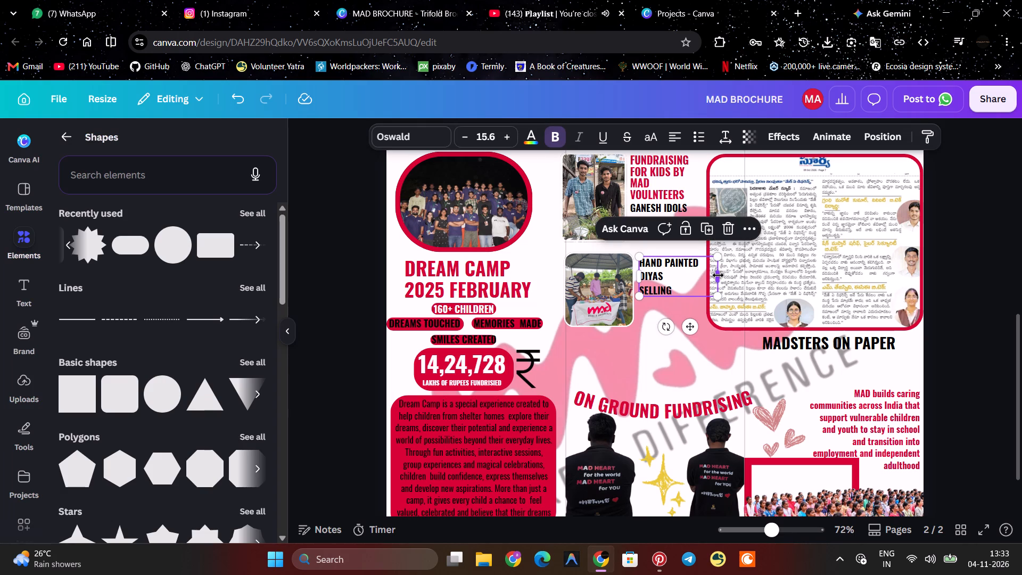
{"action": "left_click_drag", "start_coordinate": [718, 275], "coordinate": [694, 280]}
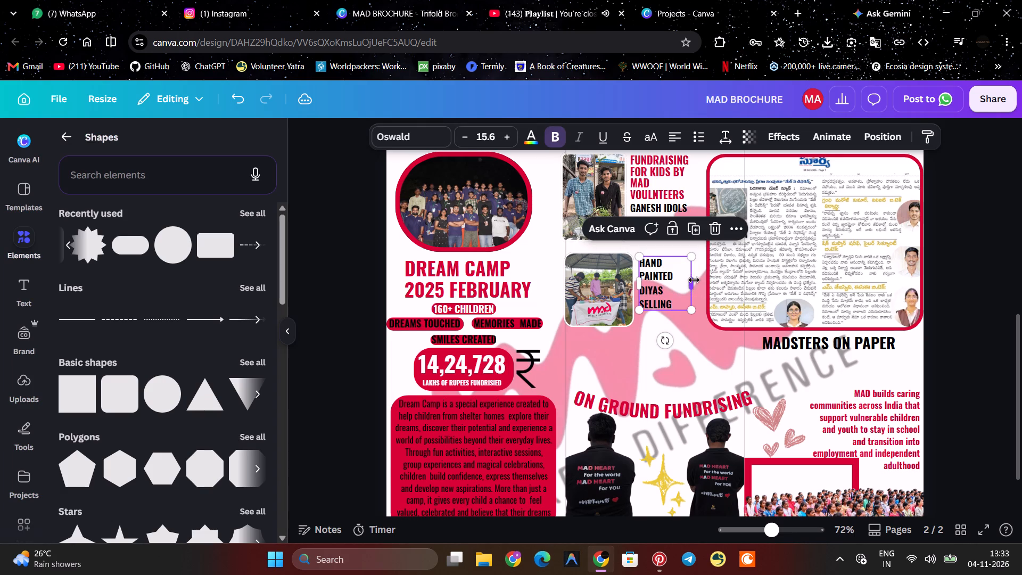
{"action": "left_click", "coordinate": [703, 345]}
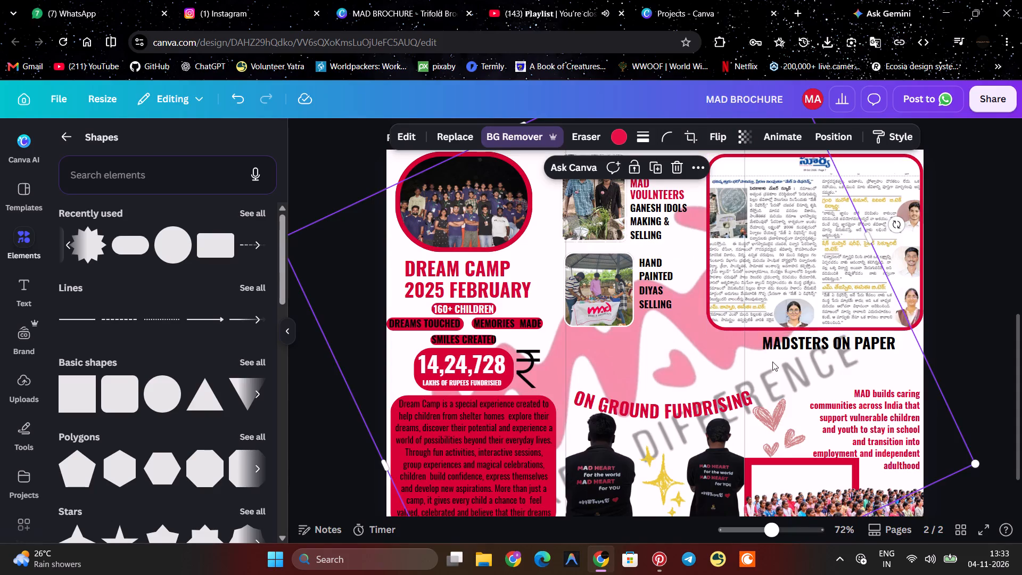
Shift the MADSTERS ON PAPER heading slightly right beneath the newspaper clipping on page 2.
{"action": "scroll", "coordinate": [772, 362], "scroll_direction": "up", "scroll_amount": 5}
{"action": "scroll", "coordinate": [772, 362], "scroll_direction": "down", "scroll_amount": 8}
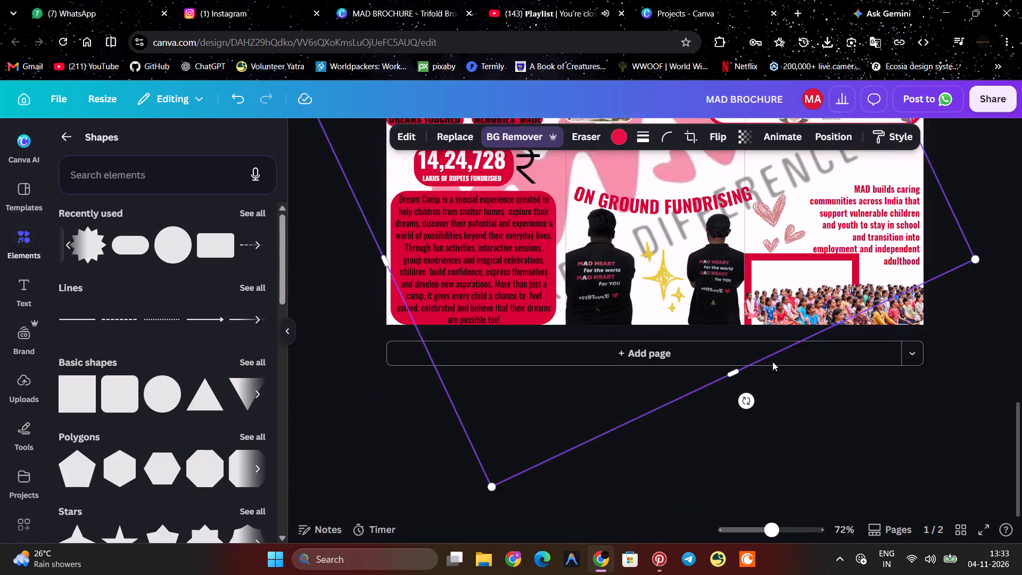
{"action": "scroll", "coordinate": [772, 362], "scroll_direction": "up", "scroll_amount": 1}
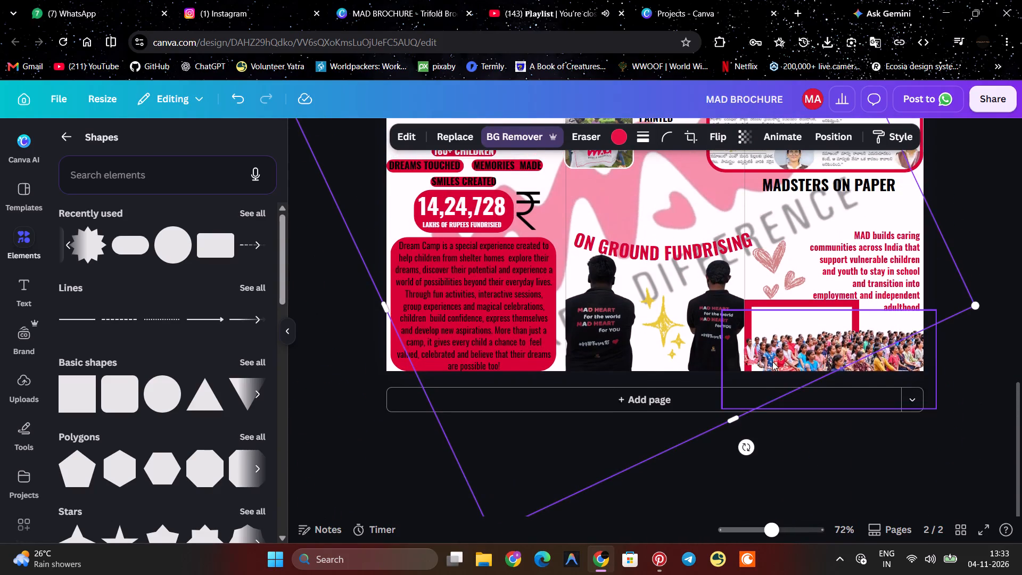
{"action": "scroll", "coordinate": [772, 362], "scroll_direction": "up", "scroll_amount": 2}
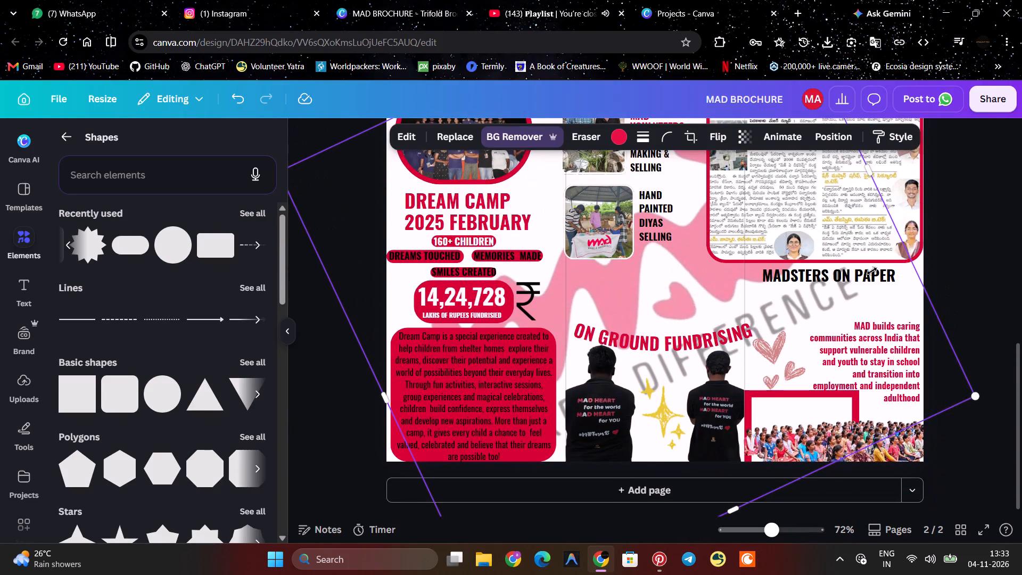
{"action": "left_click", "coordinate": [956, 223]}
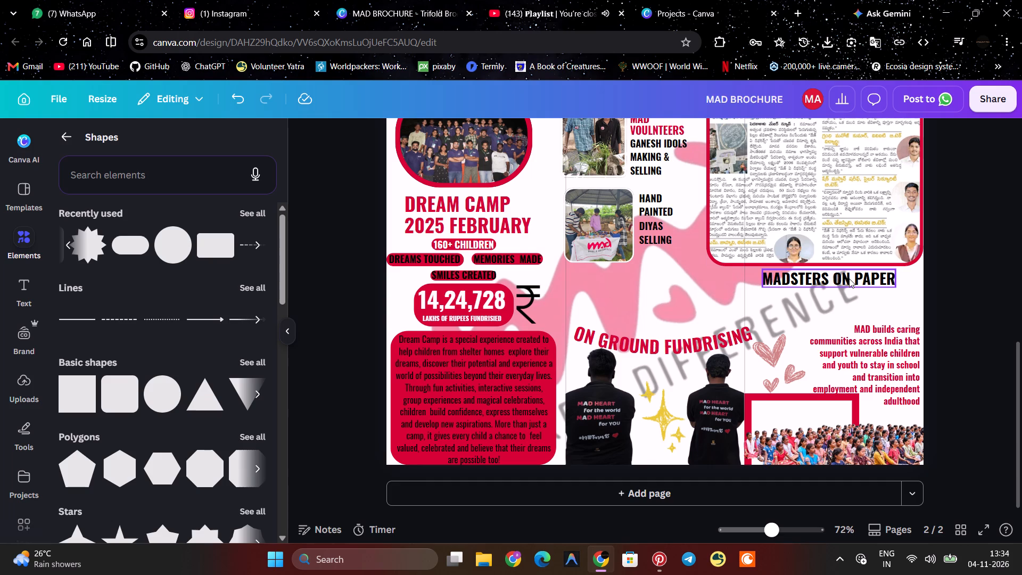
{"action": "left_click_drag", "start_coordinate": [835, 277], "coordinate": [845, 277]}
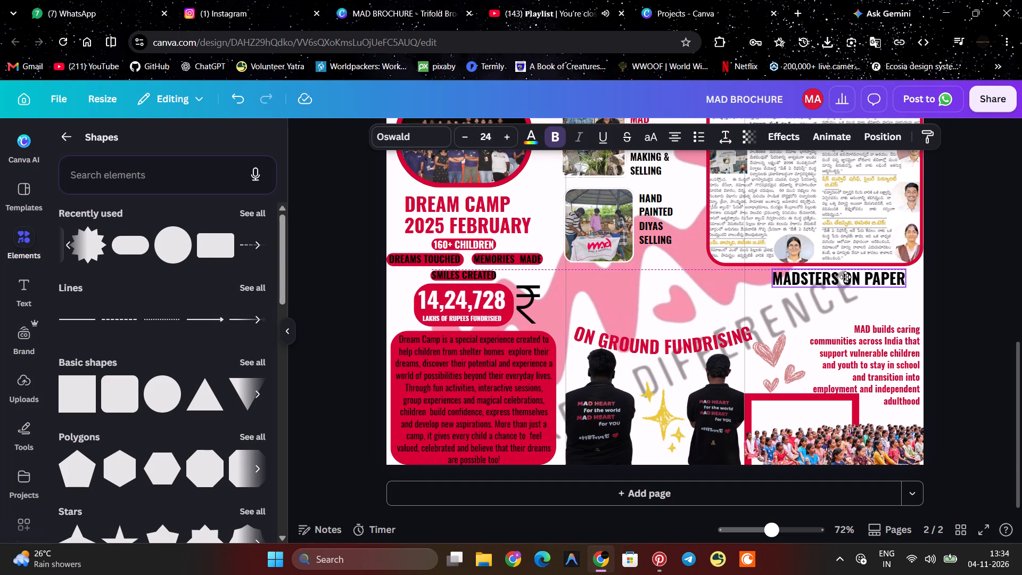
{"action": "left_click_drag", "start_coordinate": [845, 277], "coordinate": [844, 277]}
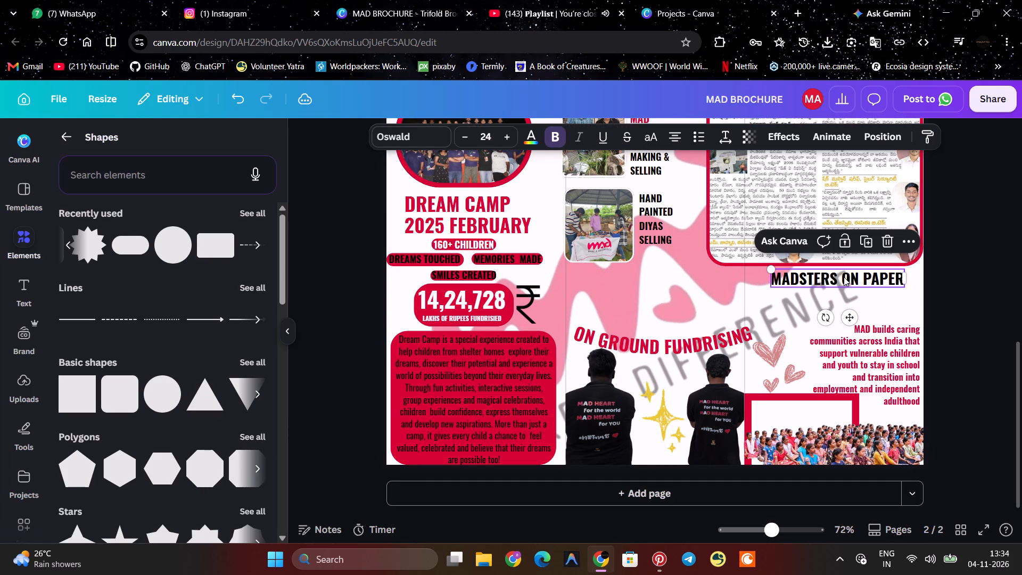
{"action": "left_click", "coordinate": [986, 285]}
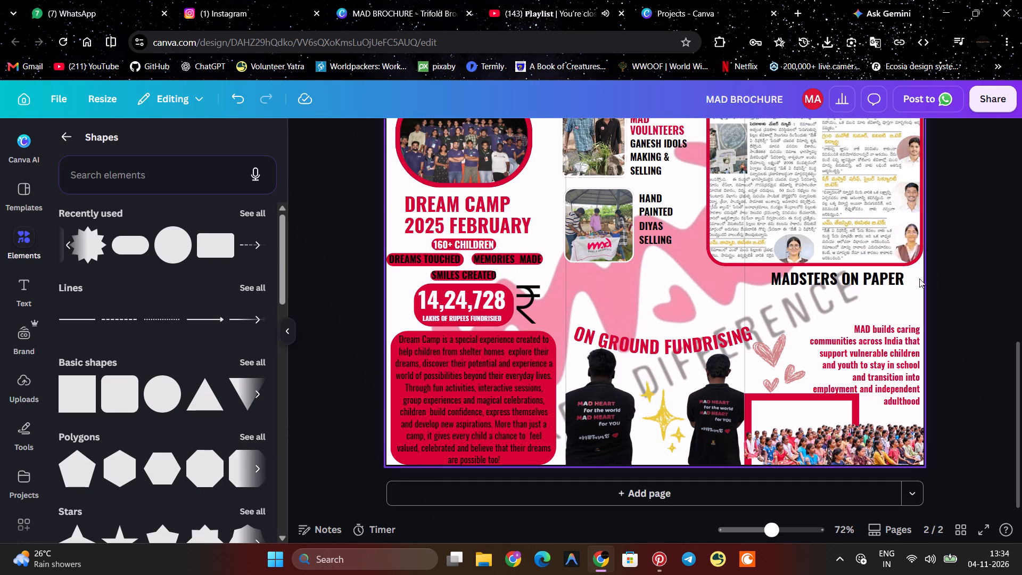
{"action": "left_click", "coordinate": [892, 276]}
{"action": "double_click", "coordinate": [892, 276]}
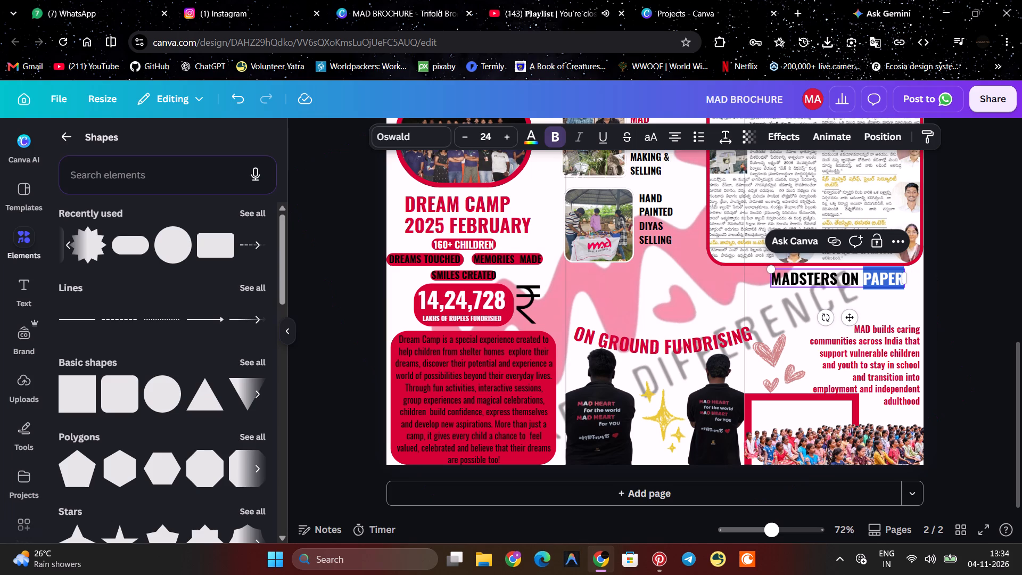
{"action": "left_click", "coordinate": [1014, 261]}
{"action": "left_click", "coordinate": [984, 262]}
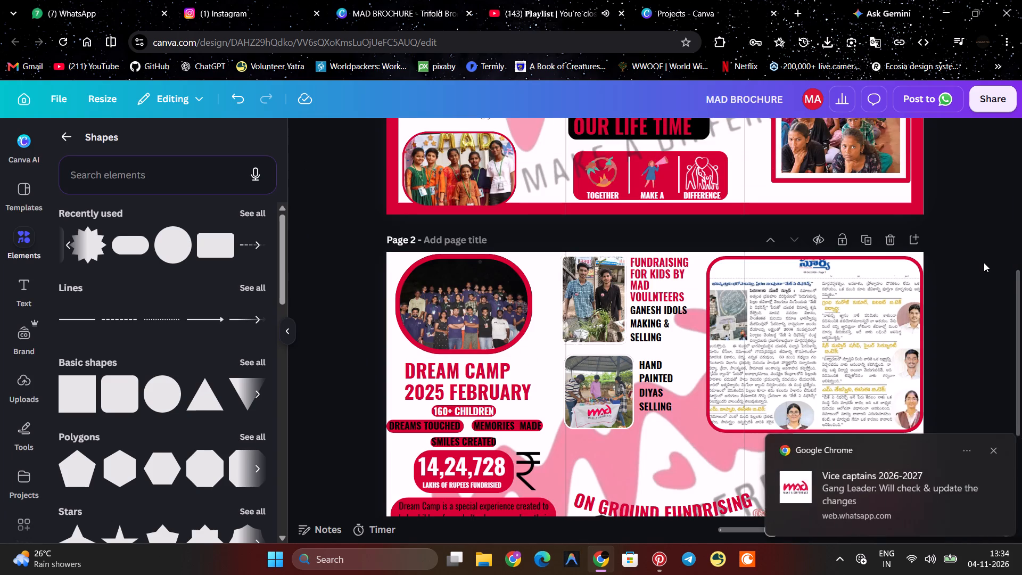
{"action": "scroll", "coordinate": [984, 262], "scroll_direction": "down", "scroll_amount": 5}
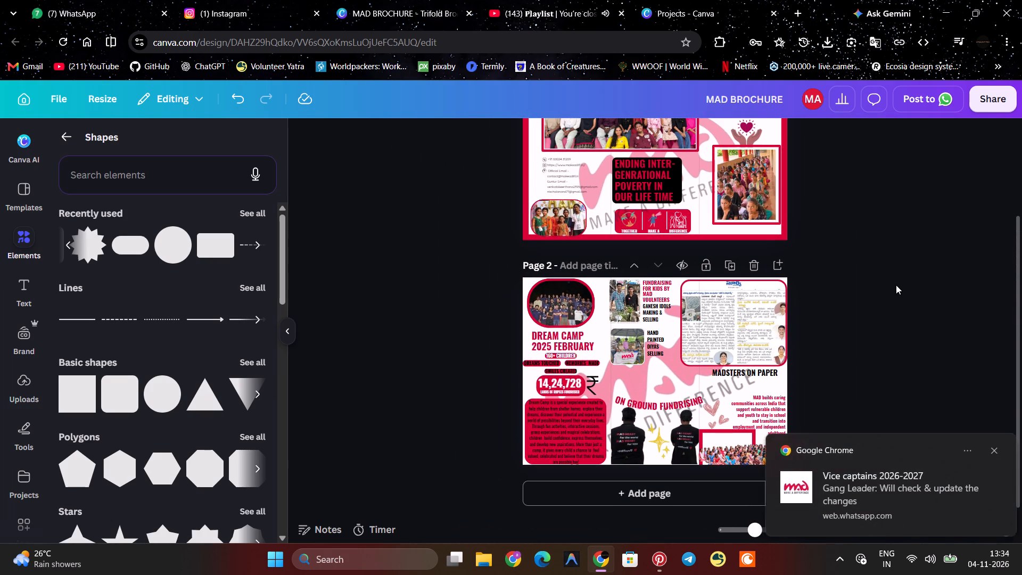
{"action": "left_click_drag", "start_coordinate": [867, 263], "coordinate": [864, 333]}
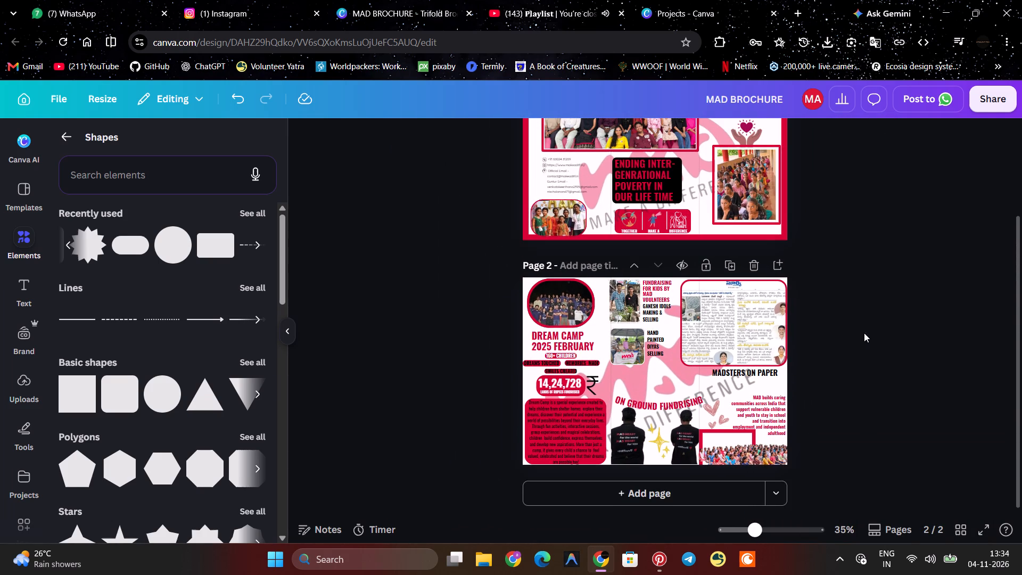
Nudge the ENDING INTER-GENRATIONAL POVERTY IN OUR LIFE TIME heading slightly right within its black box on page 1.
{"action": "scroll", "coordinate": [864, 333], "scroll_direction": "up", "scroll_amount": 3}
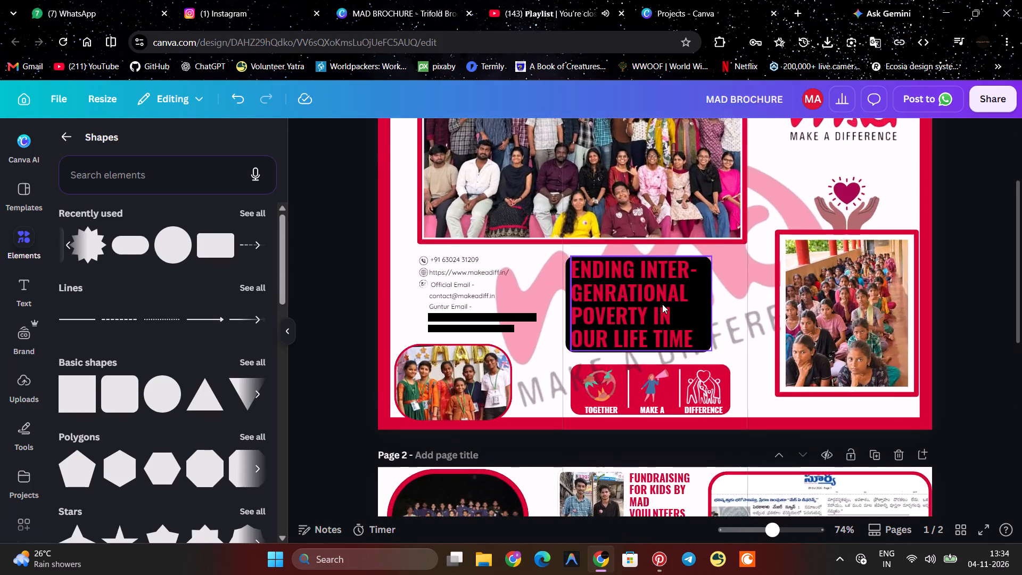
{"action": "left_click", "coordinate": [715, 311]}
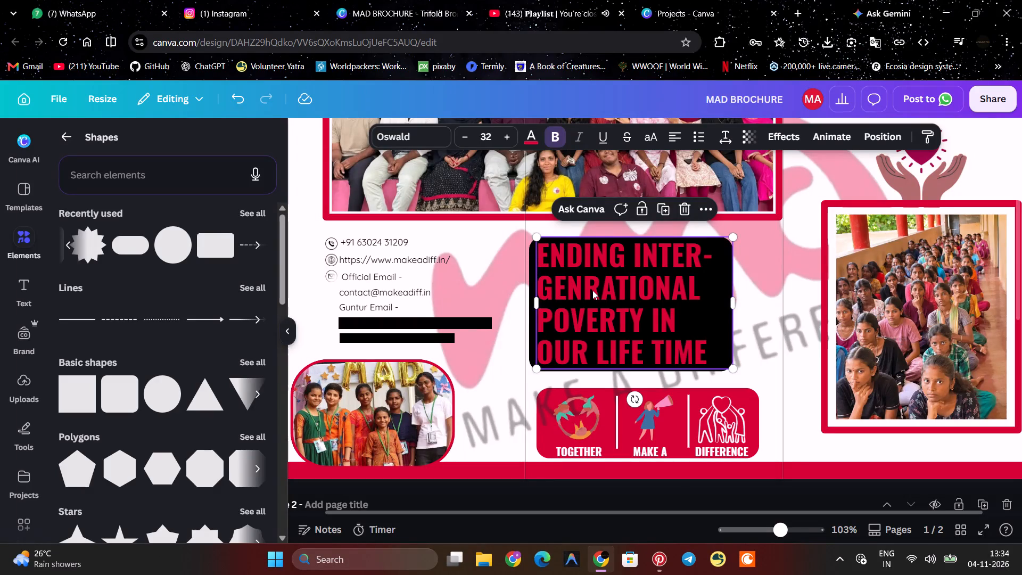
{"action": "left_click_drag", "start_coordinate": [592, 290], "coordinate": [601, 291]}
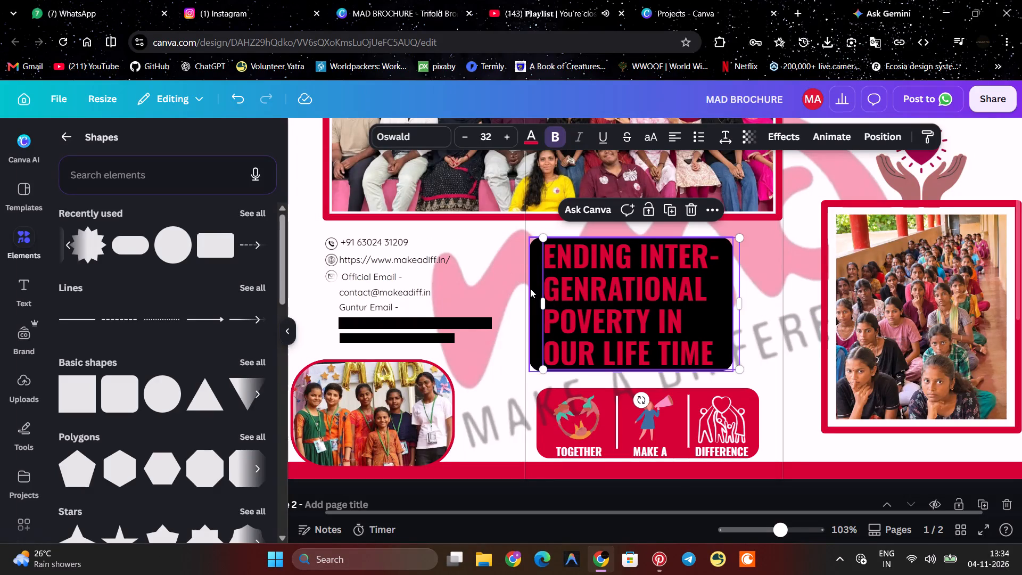
Change the fill of the black rounded box behind the ENDING INTER-GENRATIONAL POVERTY heading to the brochure's red.
{"action": "left_click", "coordinate": [533, 290]}
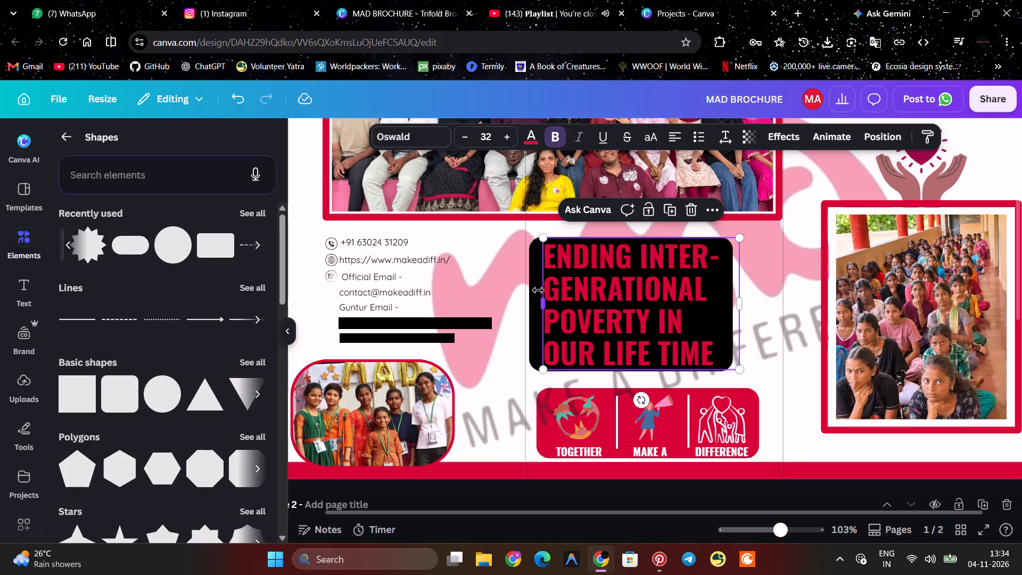
{"action": "left_click", "coordinate": [530, 285]}
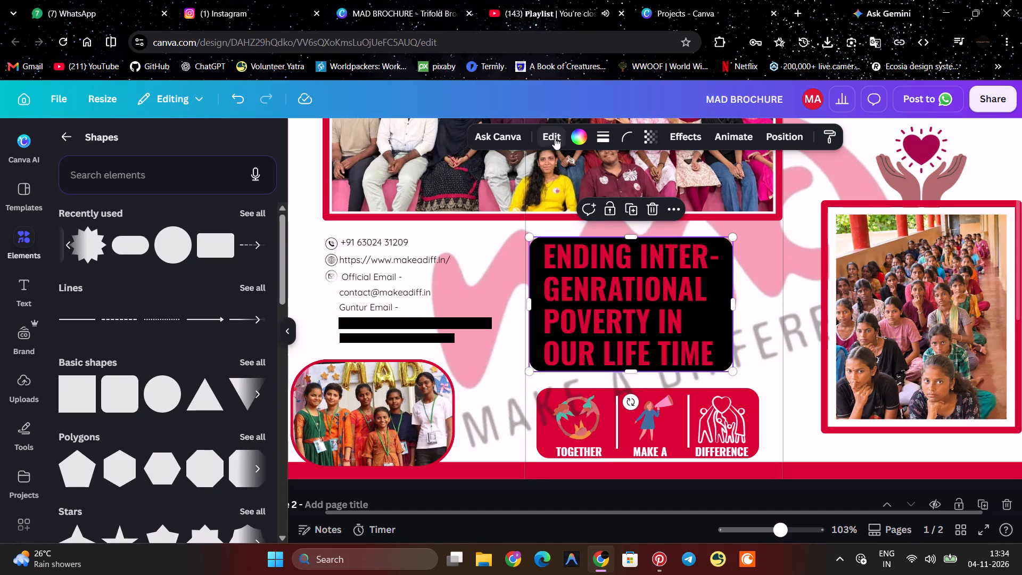
{"action": "left_click", "coordinate": [573, 137]}
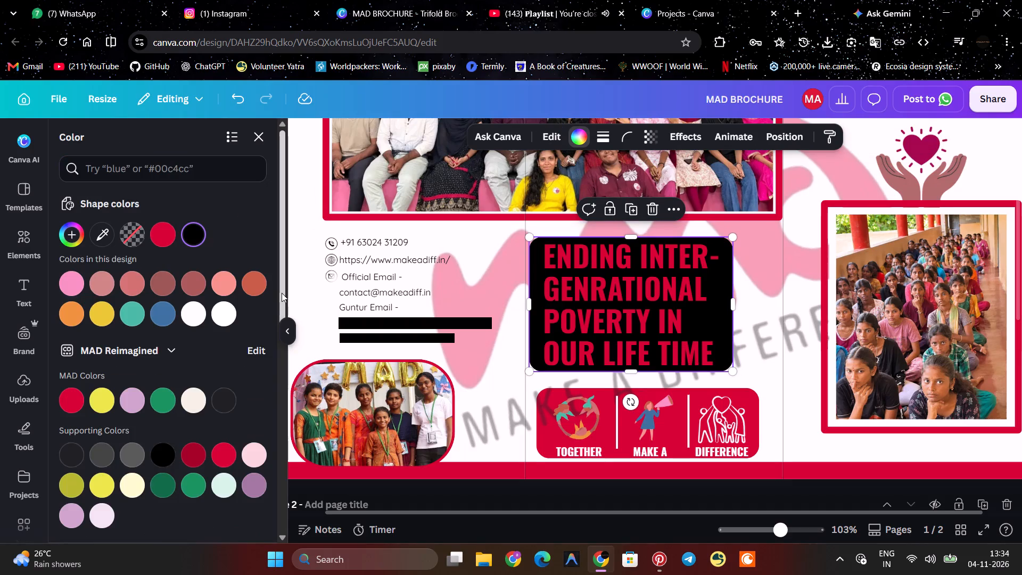
{"action": "left_click", "coordinate": [223, 313]}
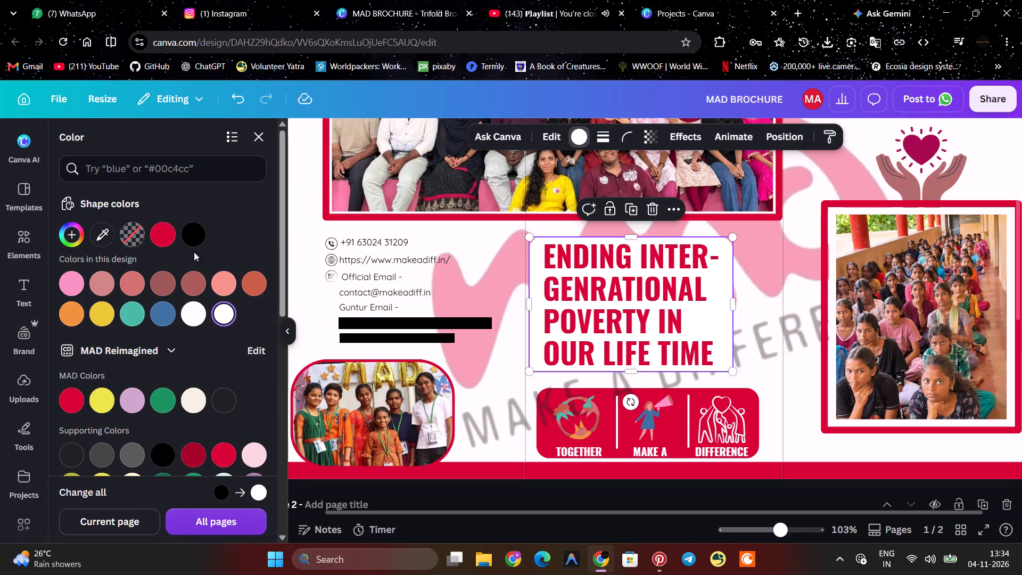
{"action": "left_click", "coordinate": [160, 233]}
Change the text colour of the whole ENDING INTER-GENRATIONAL POVERTY heading to the near-white #fffcfc.
{"action": "double_click", "coordinate": [614, 307]}
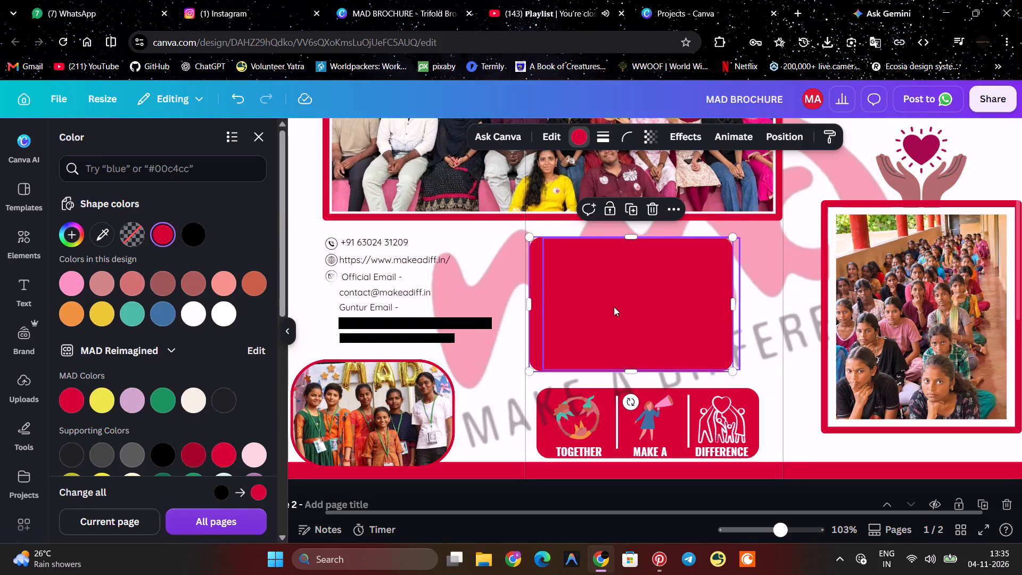
{"action": "key", "text": "ctrl+a"}
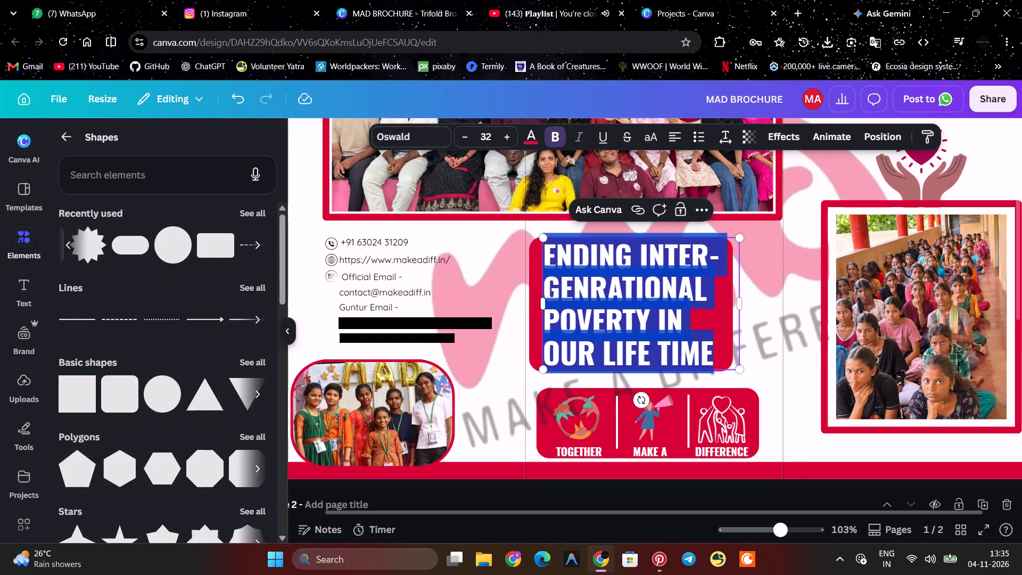
{"action": "left_click", "coordinate": [532, 131]}
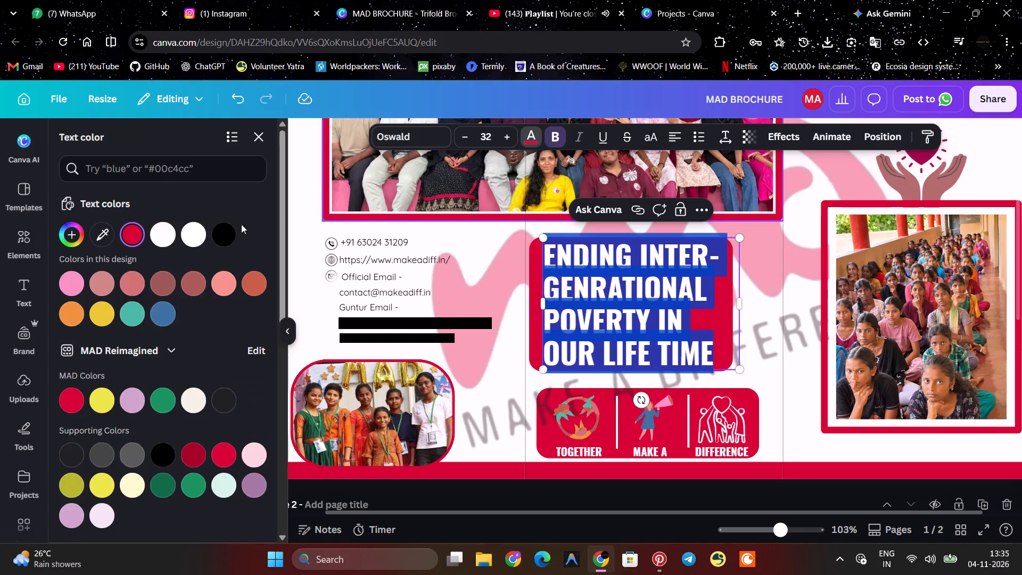
{"action": "left_click", "coordinate": [160, 242]}
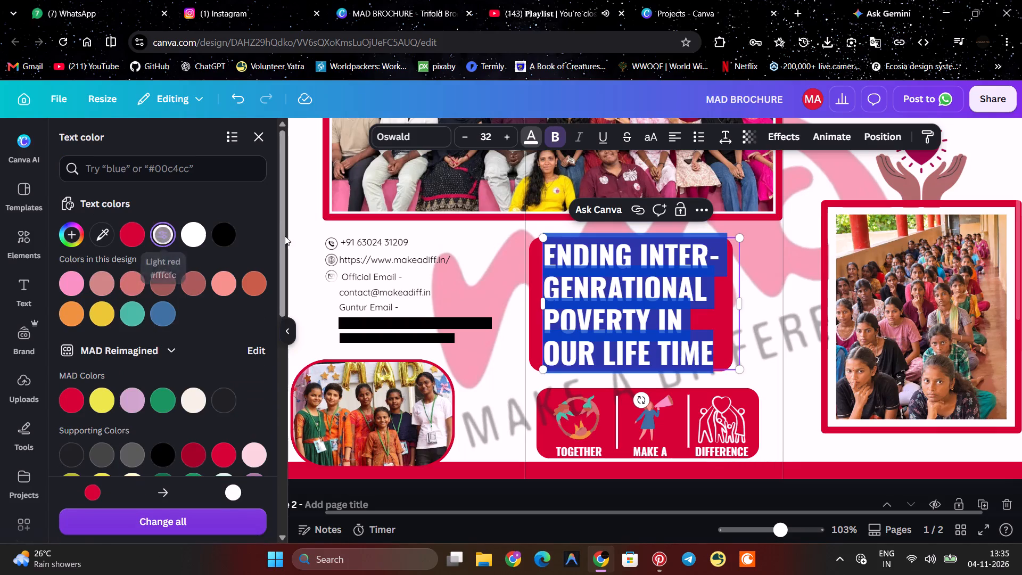
{"action": "left_click", "coordinate": [294, 232]}
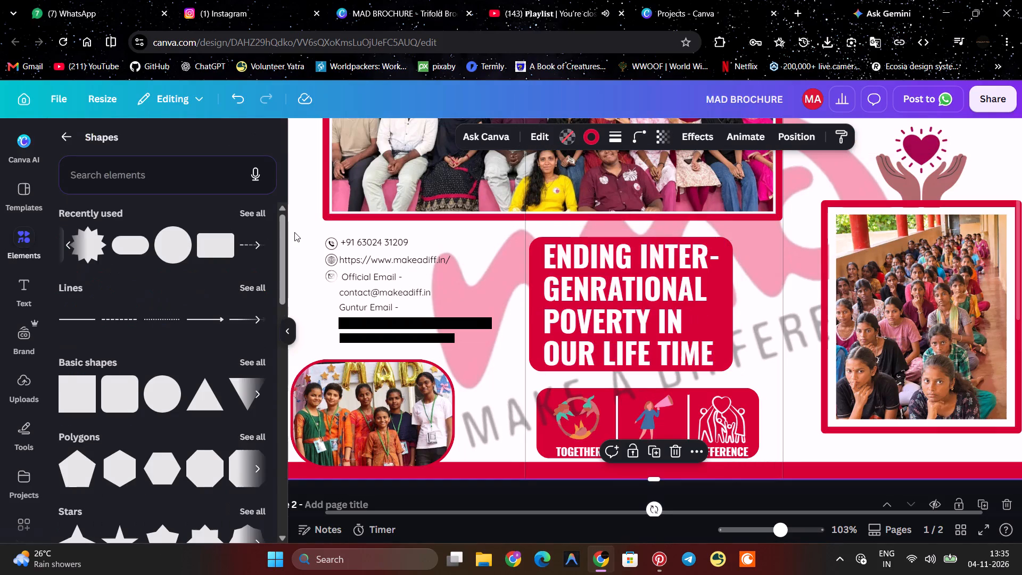
Move the ENDING INTER-GENRATIONAL POVERTY heading slightly left and down within its red box, aligned with the icon row's edge.
{"action": "left_click_drag", "start_coordinate": [592, 311], "coordinate": [585, 314]}
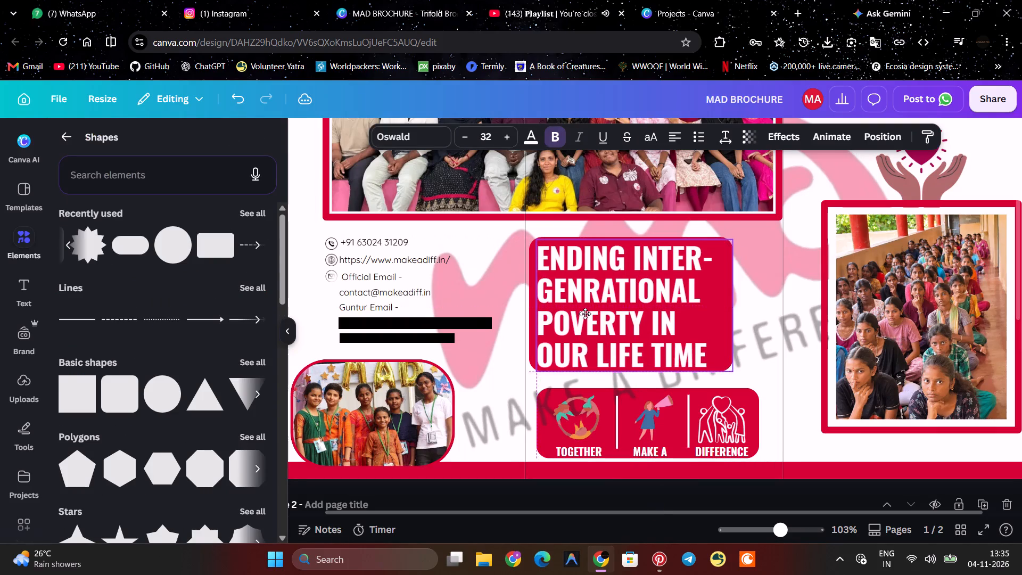
Nudge the ENDING INTER-GENRATIONAL POVERTY heading slightly up and narrow its text box to fit the text.
{"action": "left_click_drag", "start_coordinate": [585, 314], "coordinate": [584, 313]}
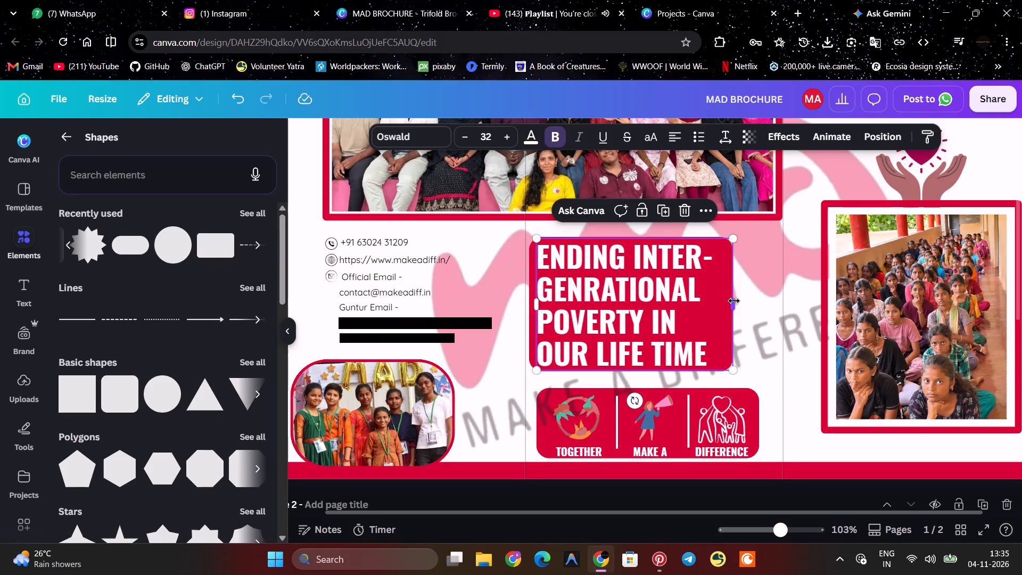
{"action": "left_click_drag", "start_coordinate": [733, 301], "coordinate": [715, 299]}
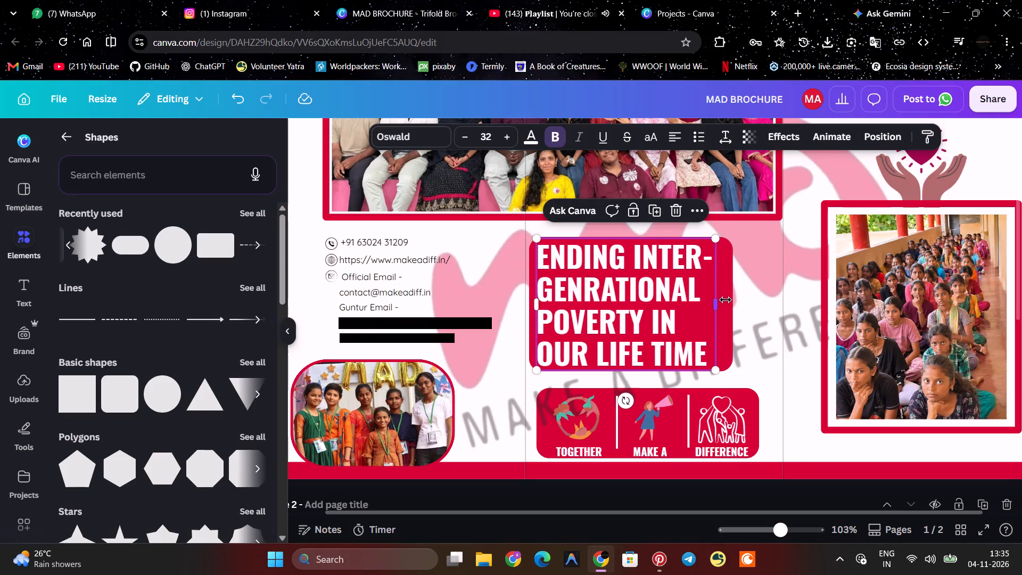
Widen the red box behind the ENDING INTER-GENRATIONAL POVERTY heading until its right edge aligns with the icon row's red box.
{"action": "left_click", "coordinate": [726, 300]}
{"action": "left_click", "coordinate": [729, 300]}
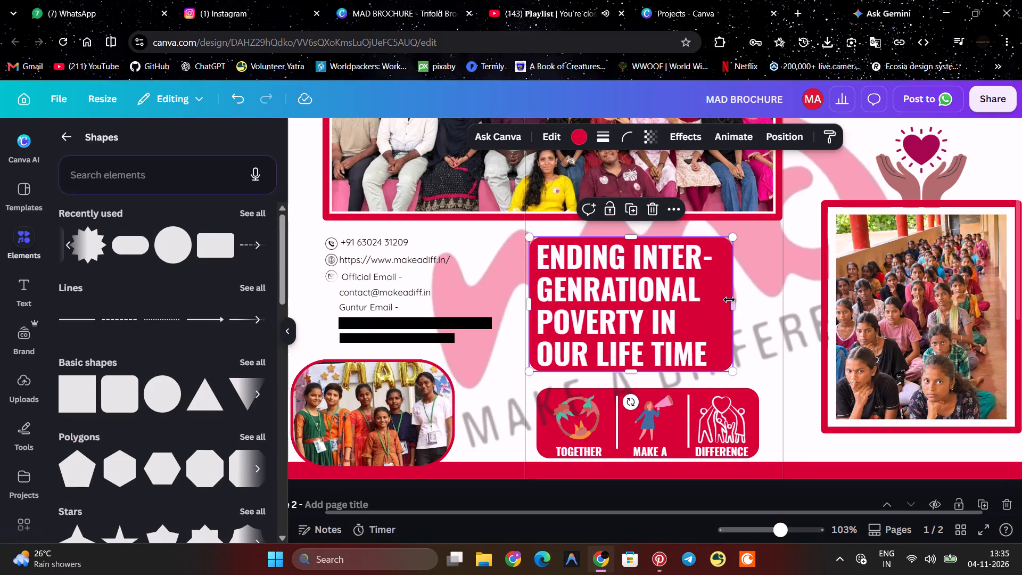
{"action": "left_click_drag", "start_coordinate": [732, 301], "coordinate": [749, 294]}
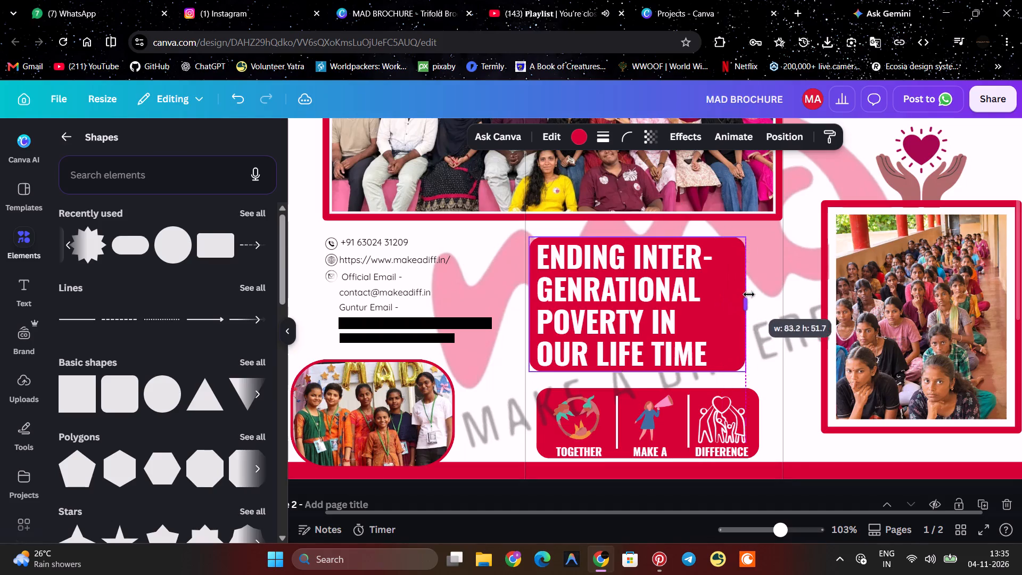
{"action": "left_click_drag", "start_coordinate": [749, 294], "coordinate": [769, 295]}
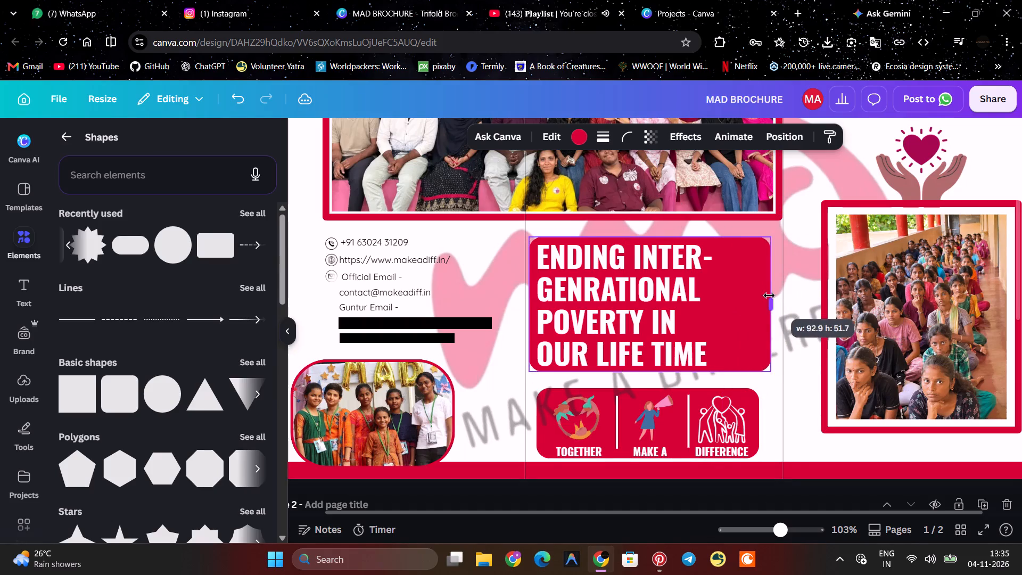
{"action": "left_click_drag", "start_coordinate": [769, 295], "coordinate": [762, 297]}
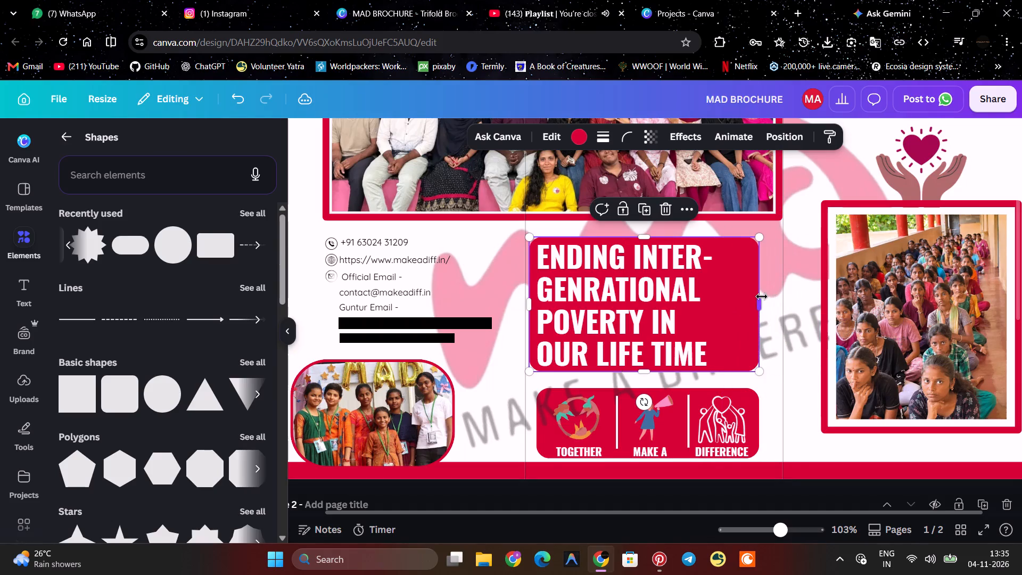
Move the ENDING INTER-GENRATIONAL POVERTY heading right so it is centred horizontally in its widened red box.
{"action": "left_click_drag", "start_coordinate": [625, 292], "coordinate": [644, 289]}
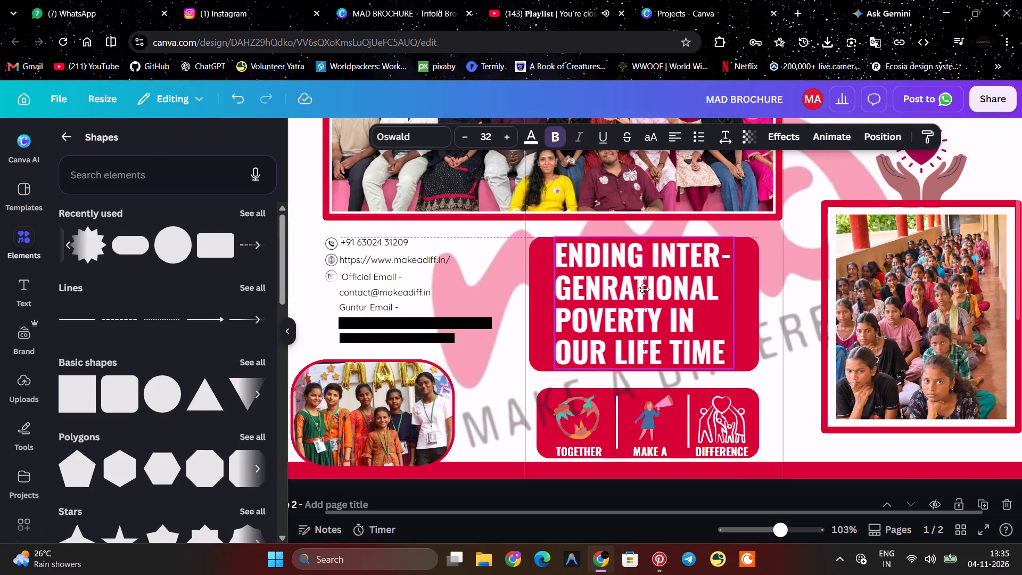
{"action": "left_click_drag", "start_coordinate": [644, 289], "coordinate": [646, 289]}
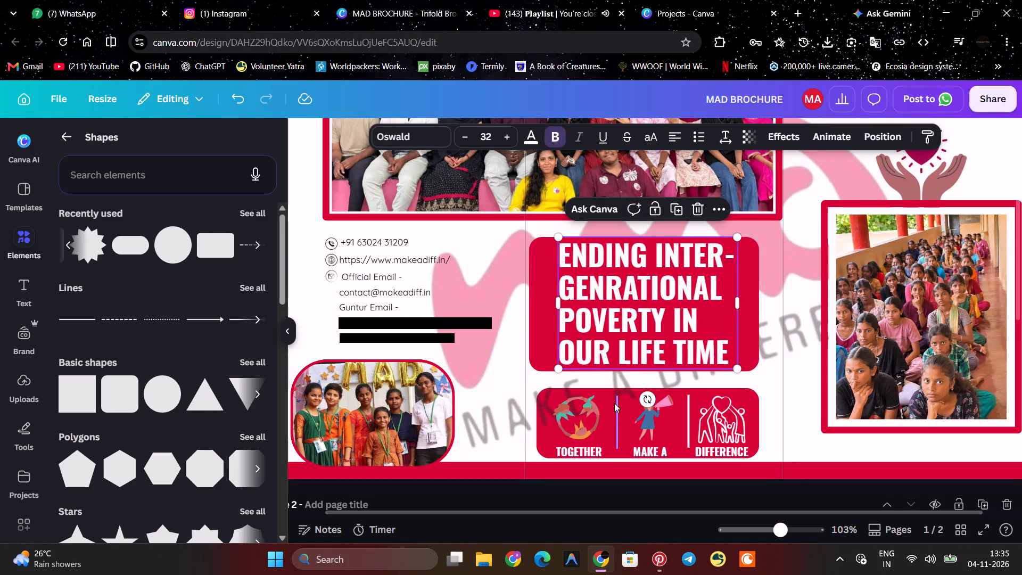
Move page 1's red border frame up so its bottom edge is clear of the TOGETHER / MAKE A / DIFFERENCE icon row.
{"action": "left_click", "coordinate": [541, 392]}
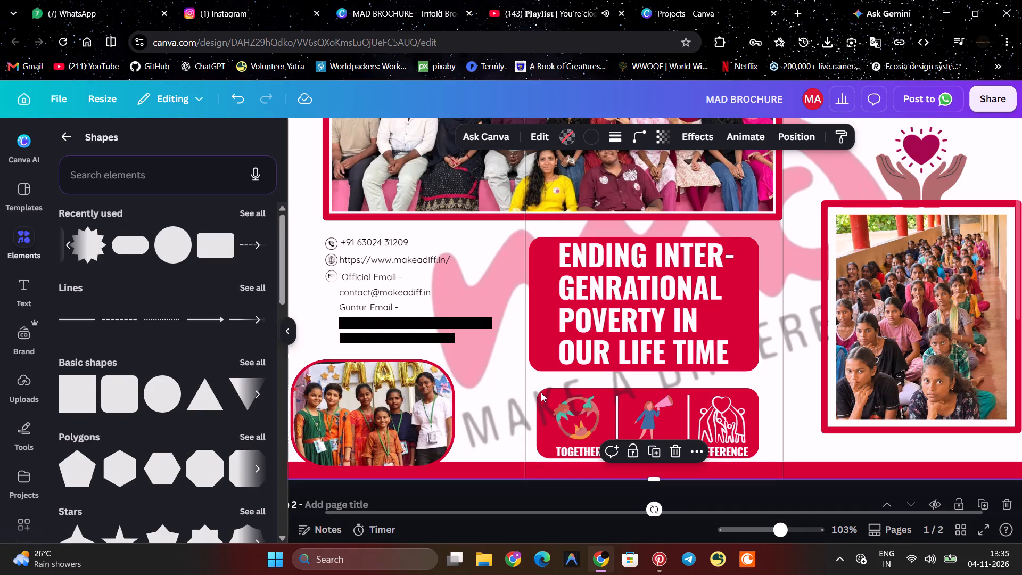
{"action": "left_click", "coordinate": [541, 392]}
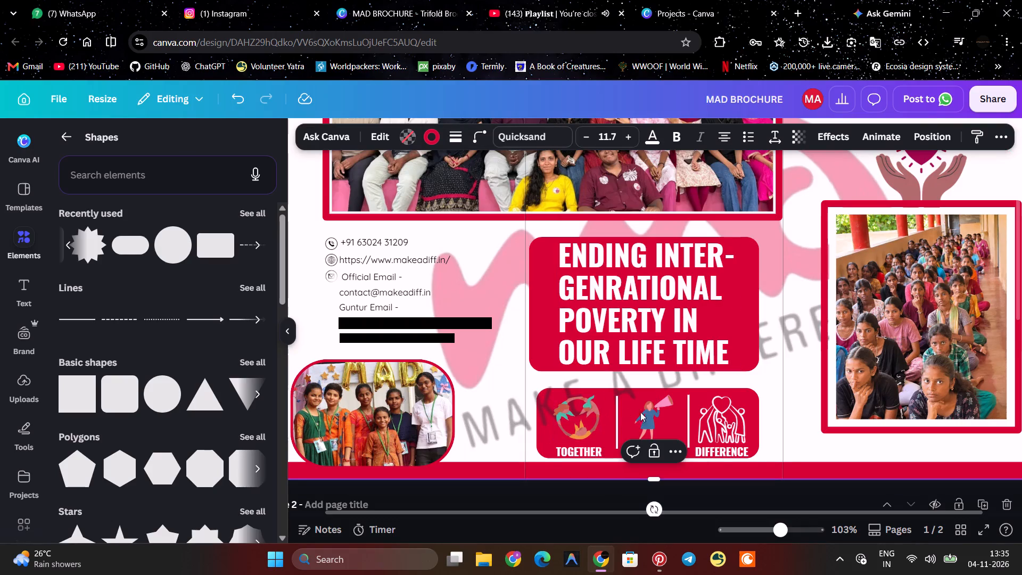
{"action": "left_click_drag", "start_coordinate": [771, 469], "coordinate": [753, 356]}
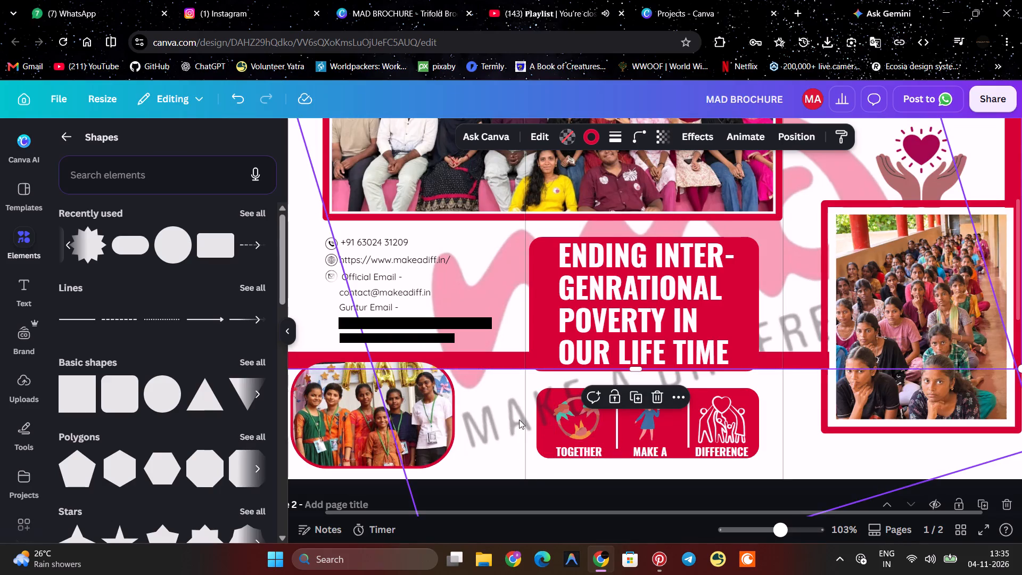
Send the large MAD Make A Difference watermark on page 1 to the back of the layer order.
{"action": "left_click", "coordinate": [505, 416]}
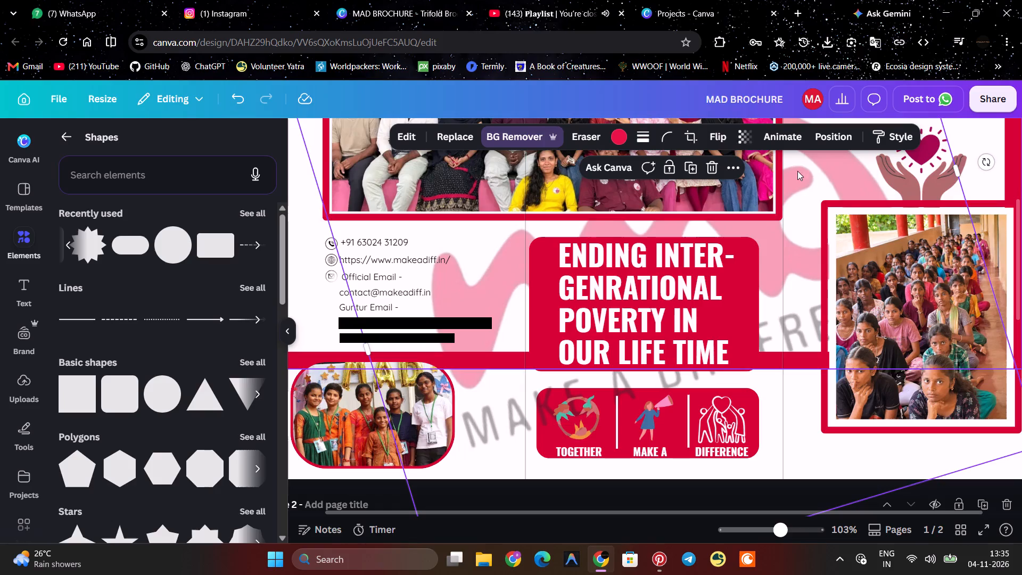
{"action": "left_click", "coordinate": [735, 166]}
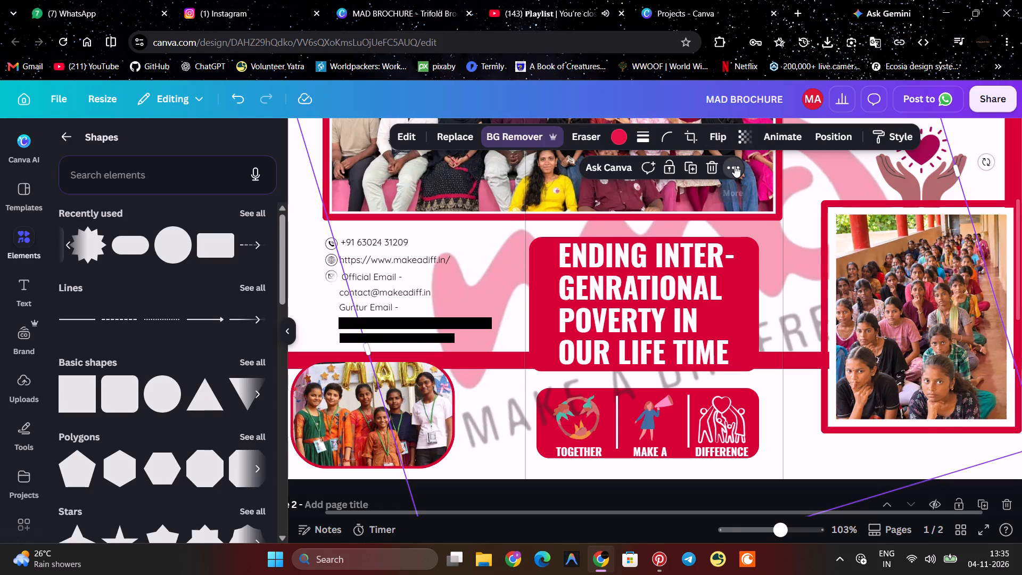
{"action": "left_click", "coordinate": [794, 327]}
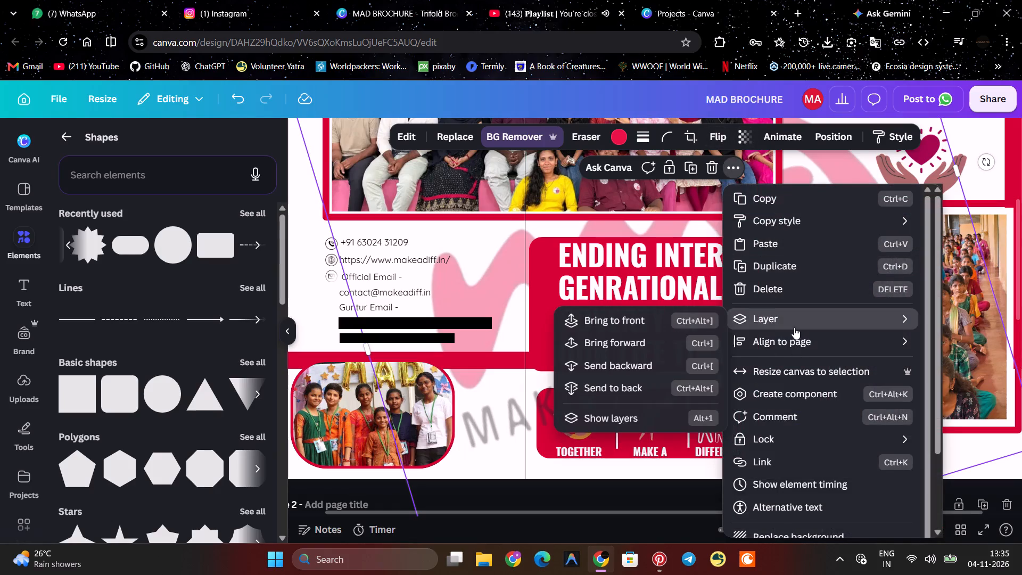
{"action": "left_click", "coordinate": [654, 391]}
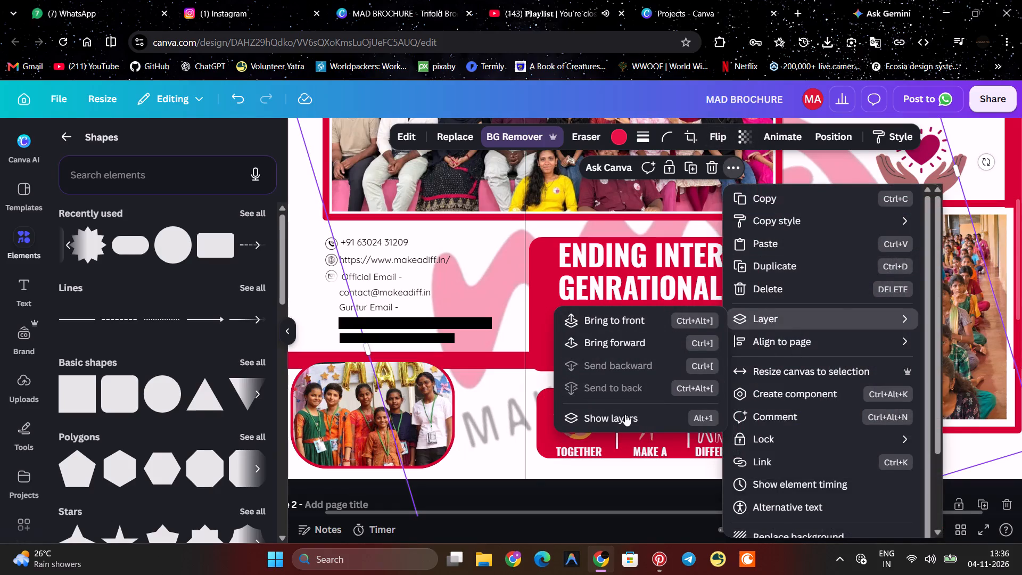
{"action": "left_click", "coordinate": [510, 447]}
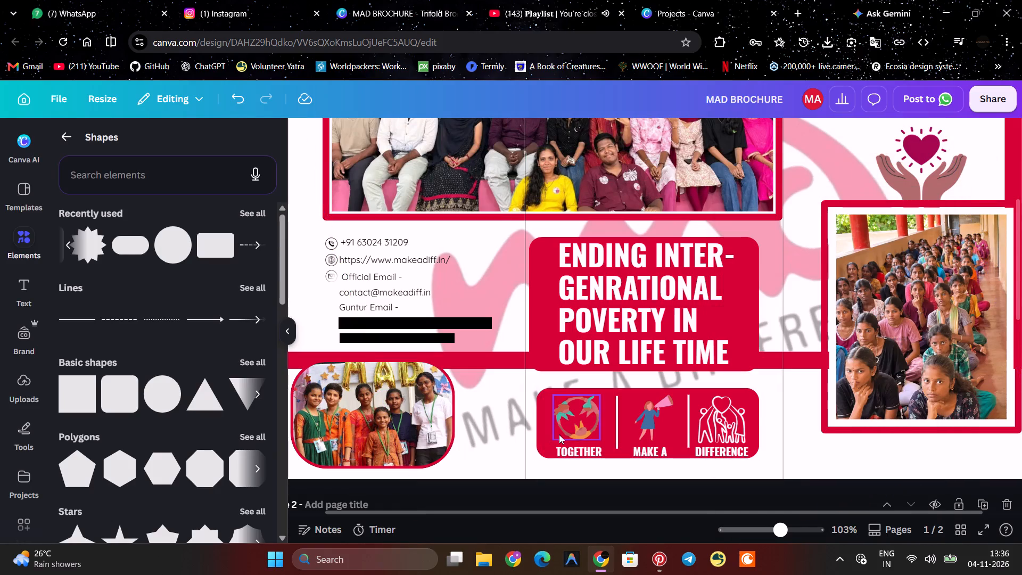
Move the red rounded box behind the icon row down and slightly right, close to the page's bottom edge.
{"action": "left_click", "coordinate": [550, 434]}
{"action": "left_click_drag", "start_coordinate": [550, 434], "coordinate": [549, 440]}
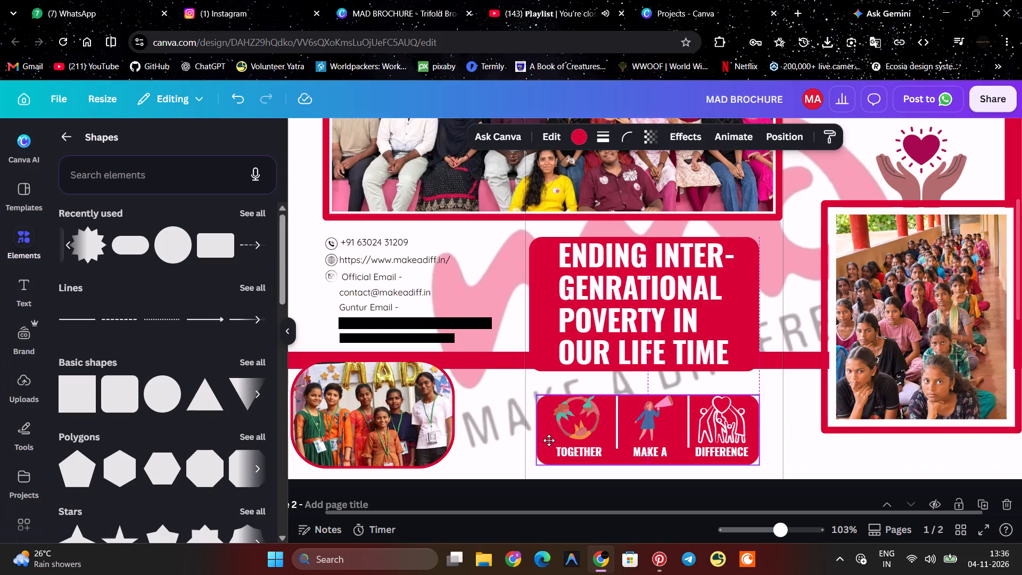
{"action": "left_click_drag", "start_coordinate": [549, 440], "coordinate": [554, 454]}
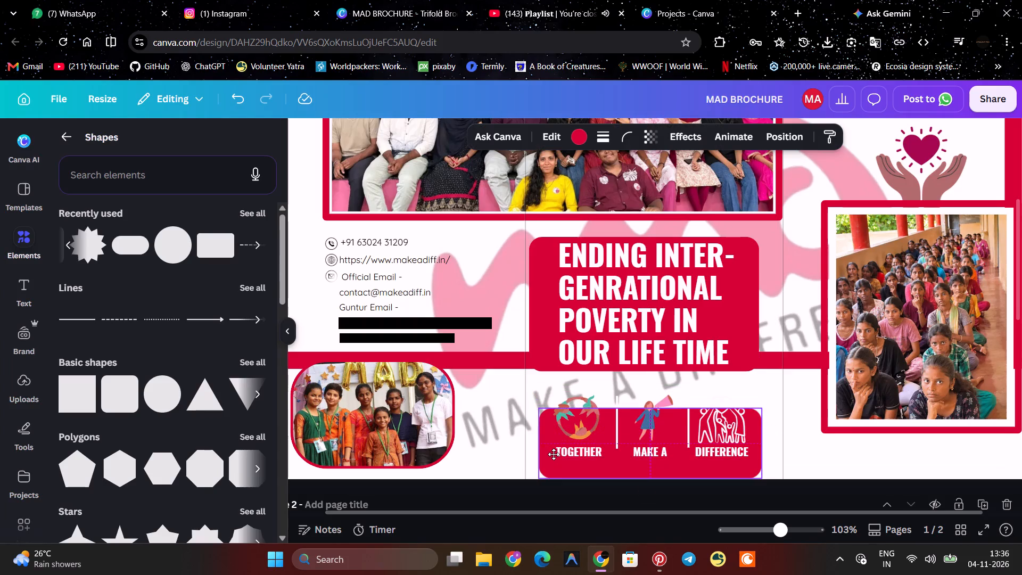
{"action": "left_click_drag", "start_coordinate": [554, 454], "coordinate": [554, 450]}
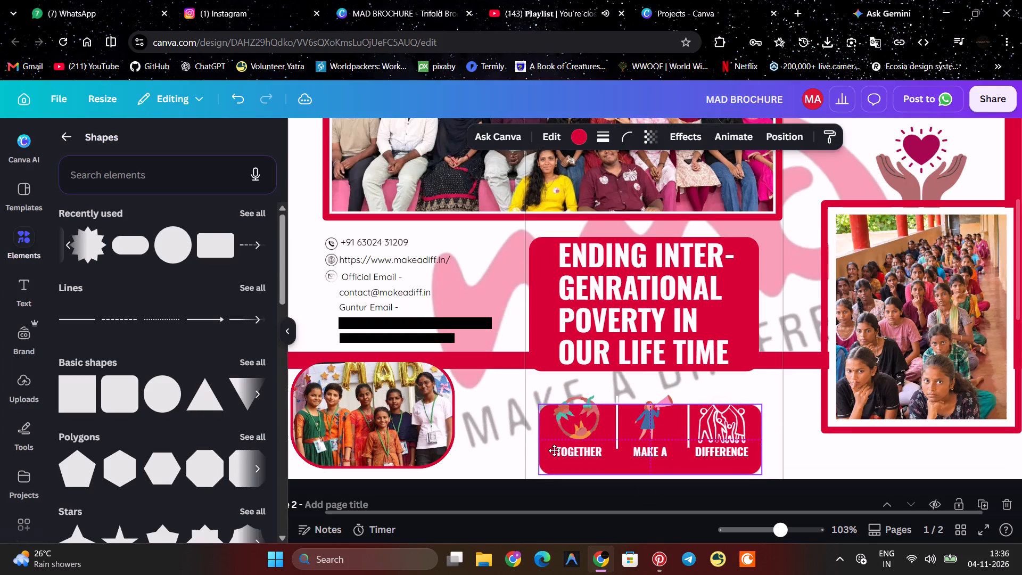
{"action": "left_click_drag", "start_coordinate": [554, 450], "coordinate": [555, 451]}
Lower the TOGETHER caption, its icon and the first white divider to sit inside the repositioned red box.
{"action": "left_click_drag", "start_coordinate": [571, 449], "coordinate": [576, 458]}
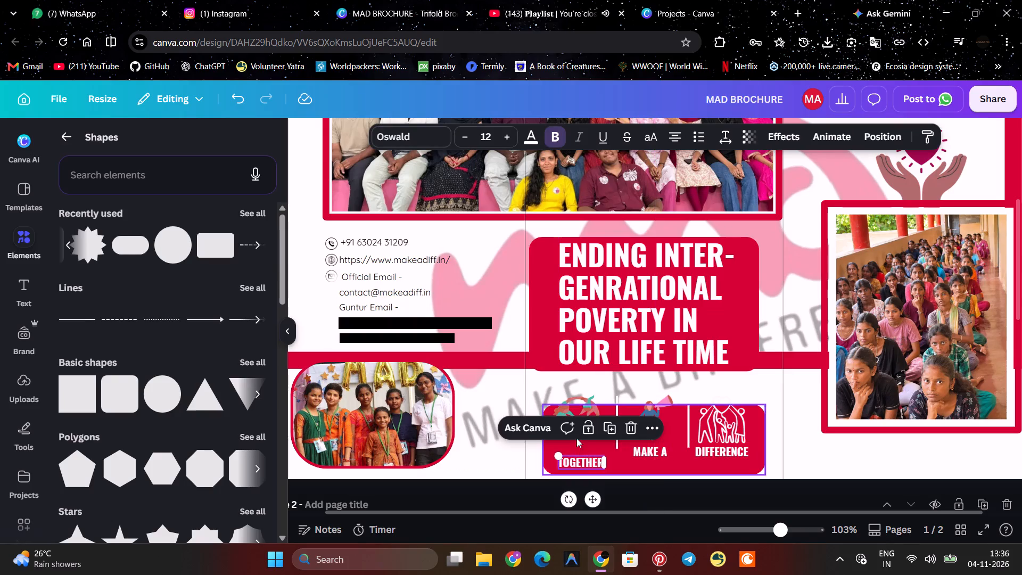
{"action": "left_click_drag", "start_coordinate": [576, 413], "coordinate": [580, 425]}
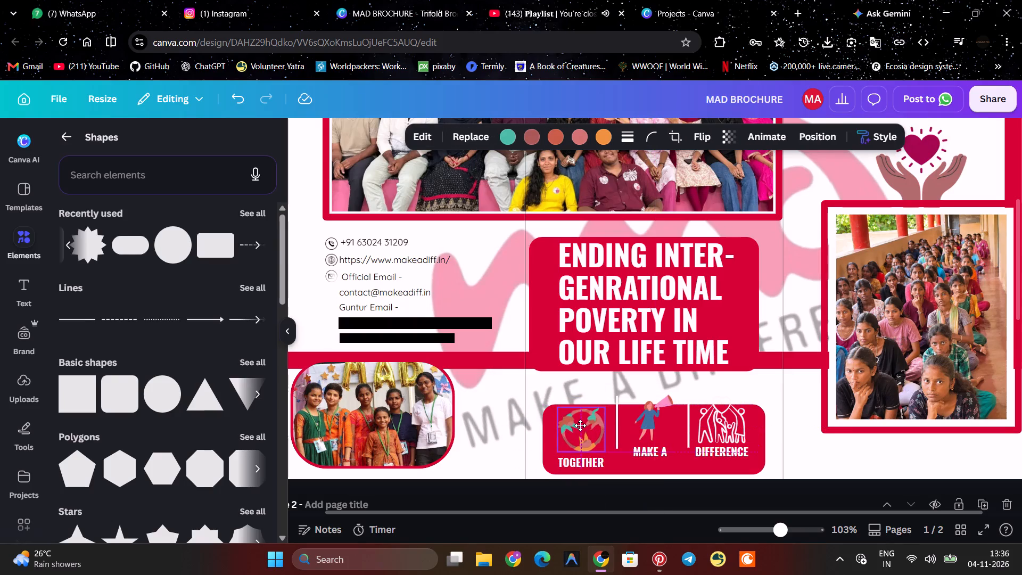
{"action": "left_click_drag", "start_coordinate": [580, 425], "coordinate": [579, 426]}
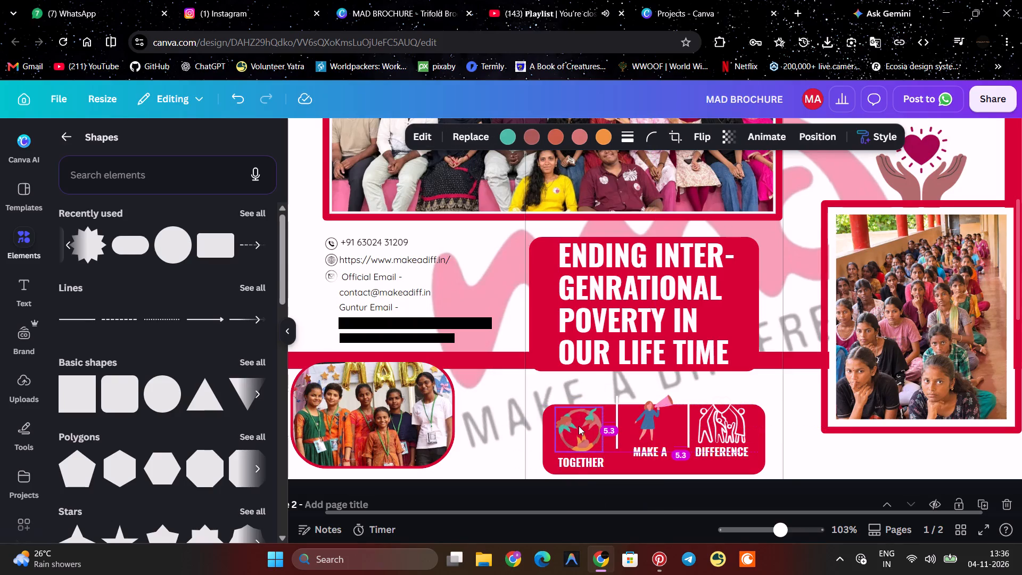
{"action": "left_click_drag", "start_coordinate": [620, 426], "coordinate": [620, 434]}
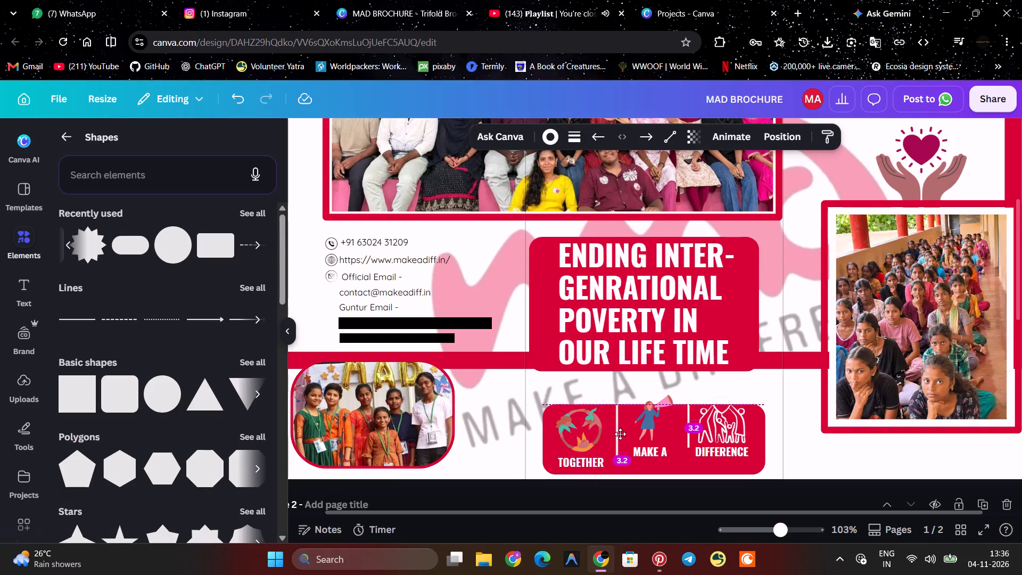
{"action": "left_click_drag", "start_coordinate": [620, 434], "coordinate": [621, 446]}
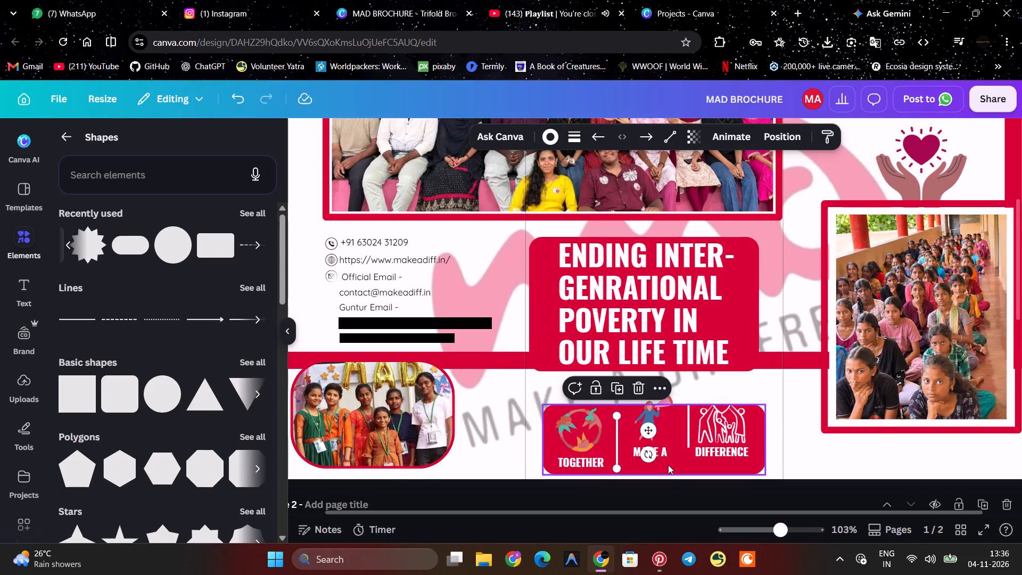
Lower the MAKE A caption with its megaphone icon, and the DIFFERENCE caption, to line up with the TOGETHER caption.
{"action": "left_click_drag", "start_coordinate": [667, 455], "coordinate": [670, 462]}
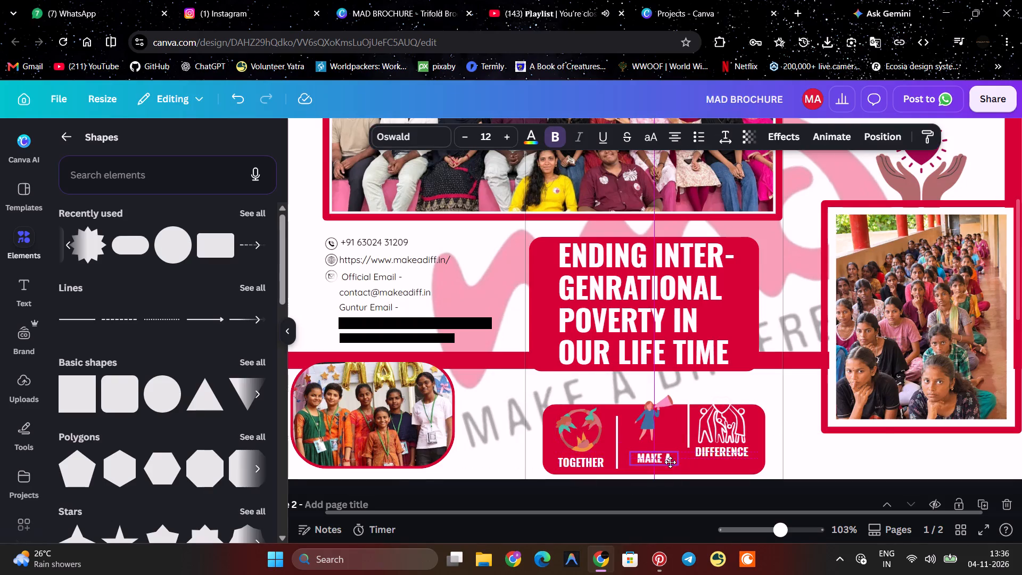
{"action": "left_click_drag", "start_coordinate": [670, 462], "coordinate": [670, 464]}
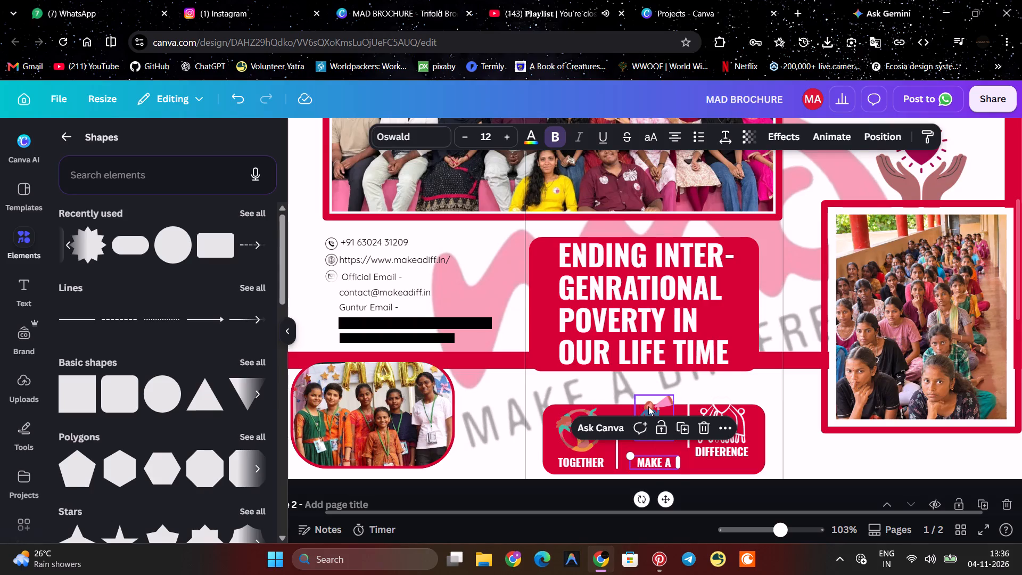
{"action": "left_click_drag", "start_coordinate": [648, 406], "coordinate": [649, 421]}
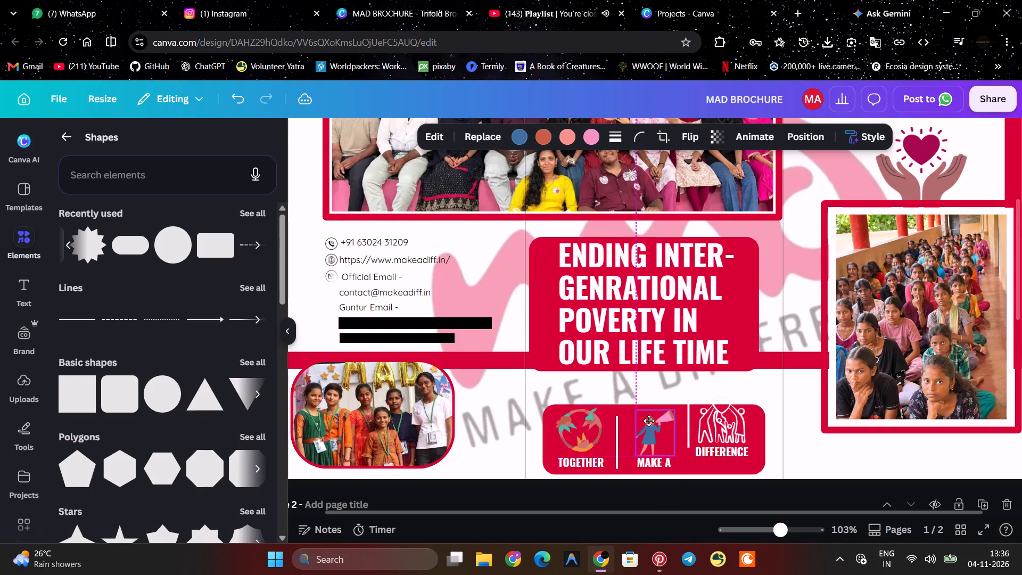
{"action": "left_click_drag", "start_coordinate": [649, 421], "coordinate": [649, 418]}
{"action": "left_click_drag", "start_coordinate": [716, 454], "coordinate": [716, 464]}
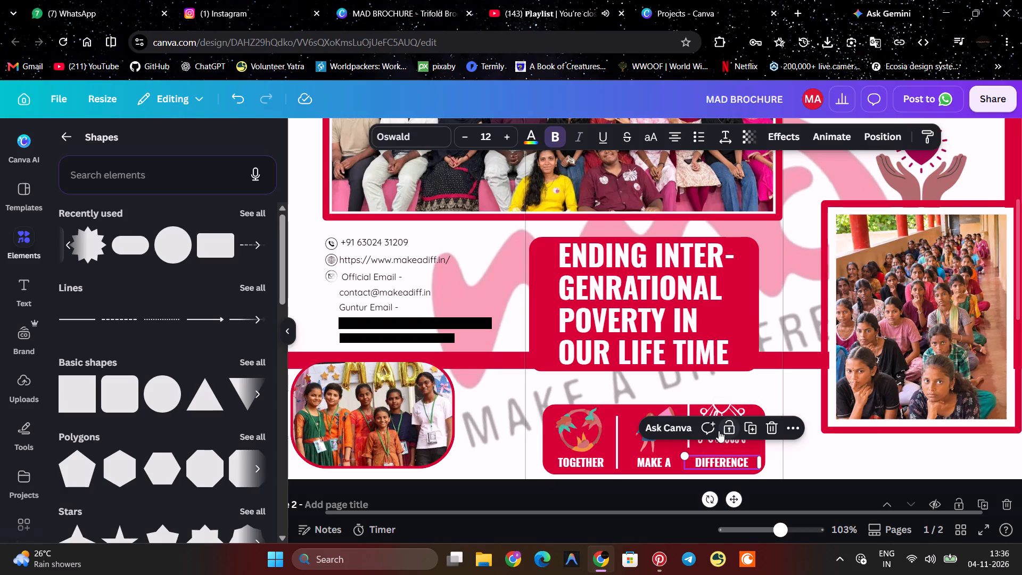
Lower the white family icon above DIFFERENCE and the second white divider to line up with the other items in the red box.
{"action": "left_click_drag", "start_coordinate": [718, 442], "coordinate": [719, 451]}
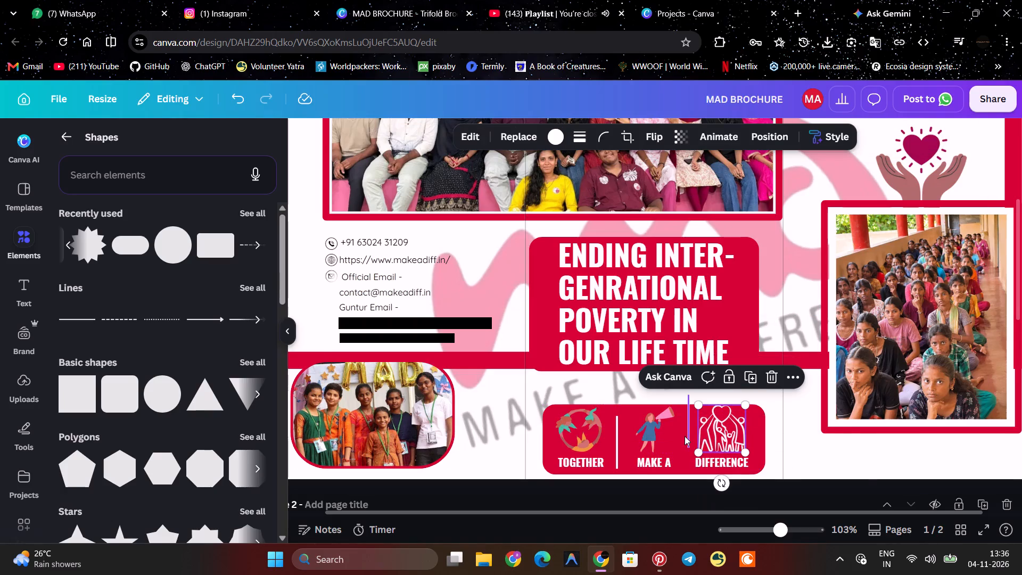
{"action": "left_click_drag", "start_coordinate": [685, 436], "coordinate": [682, 451]}
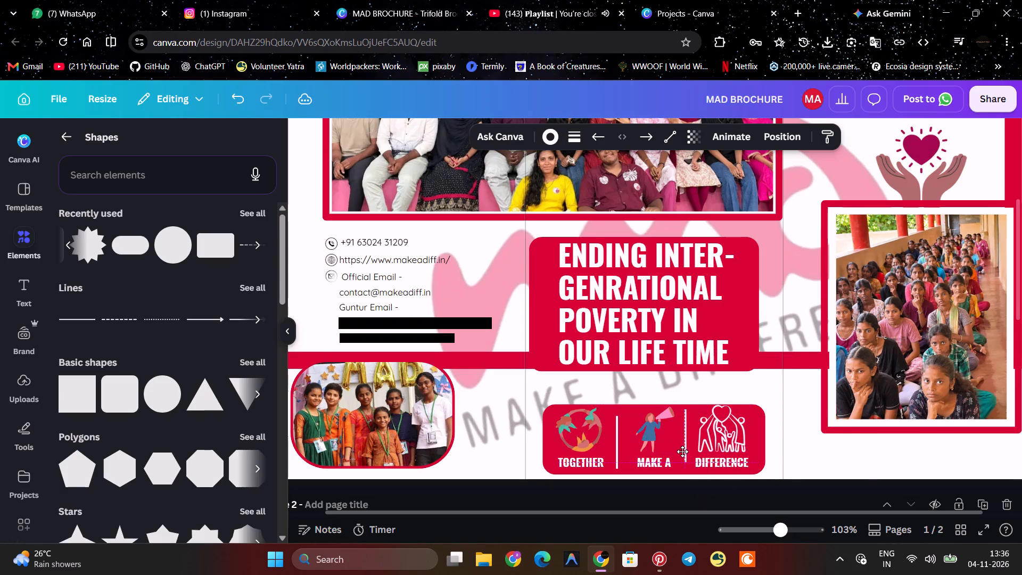
{"action": "left_click_drag", "start_coordinate": [682, 451], "coordinate": [680, 454]}
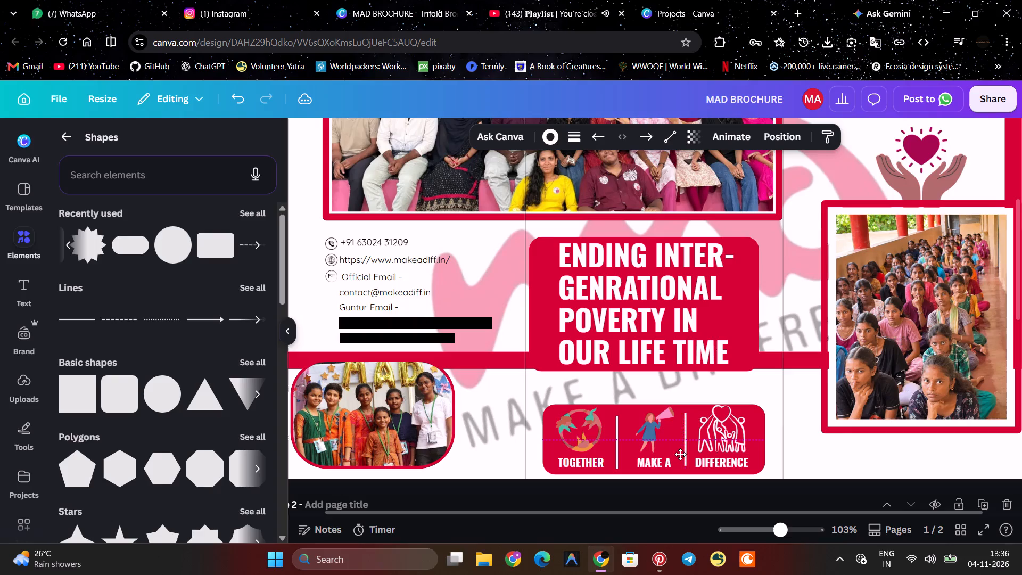
{"action": "left_click_drag", "start_coordinate": [680, 454], "coordinate": [682, 453]}
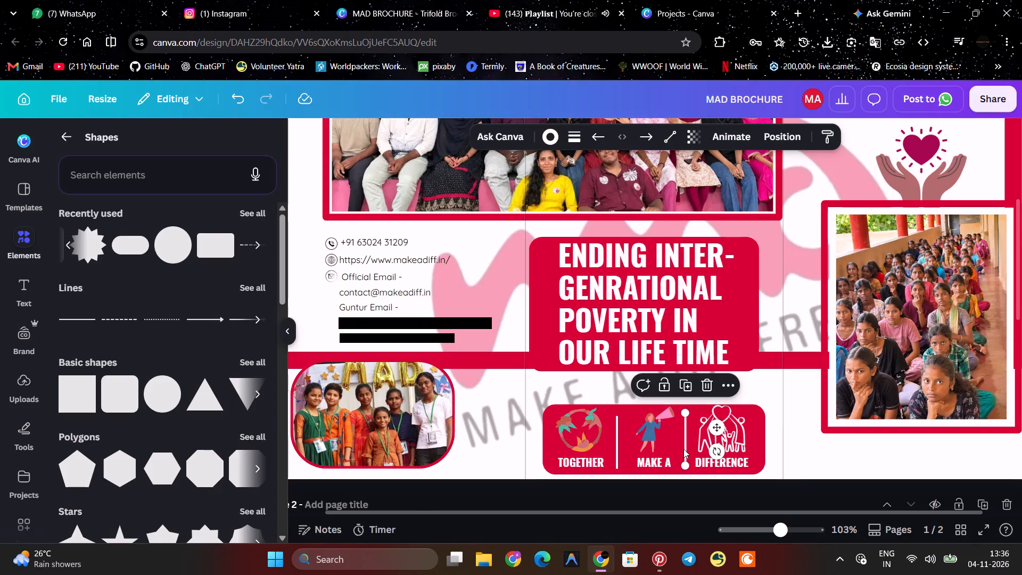
{"action": "left_click", "coordinate": [765, 375]}
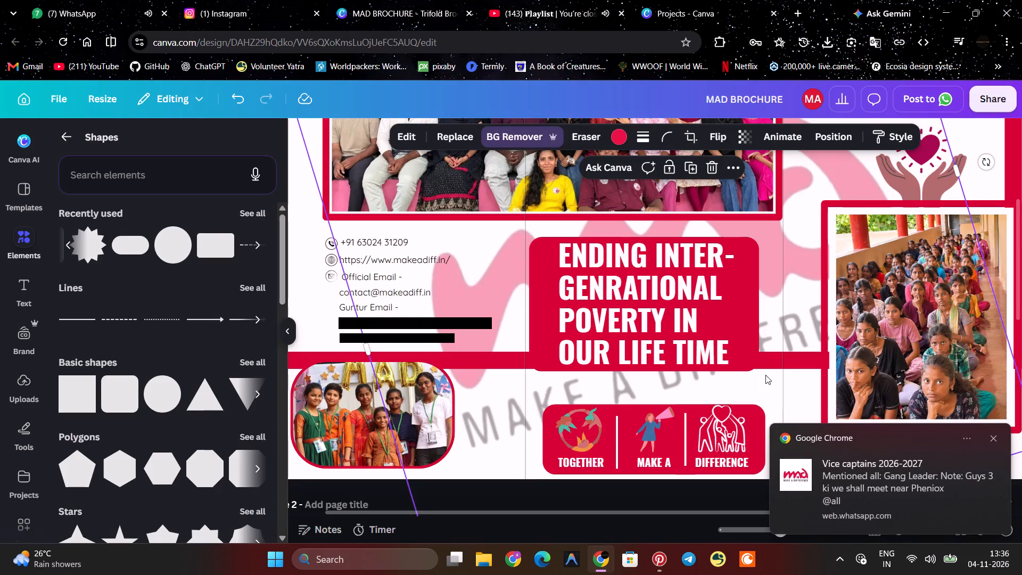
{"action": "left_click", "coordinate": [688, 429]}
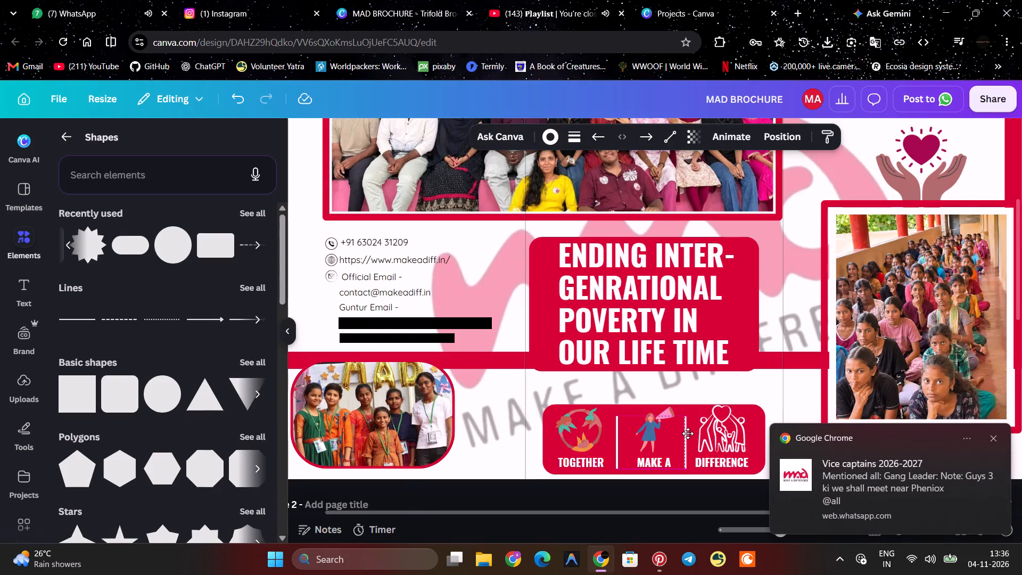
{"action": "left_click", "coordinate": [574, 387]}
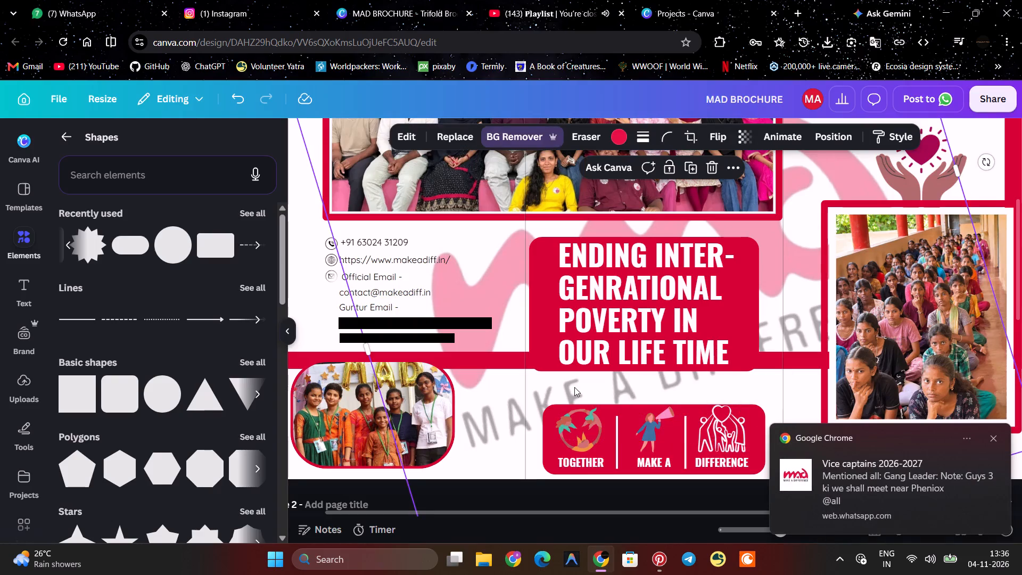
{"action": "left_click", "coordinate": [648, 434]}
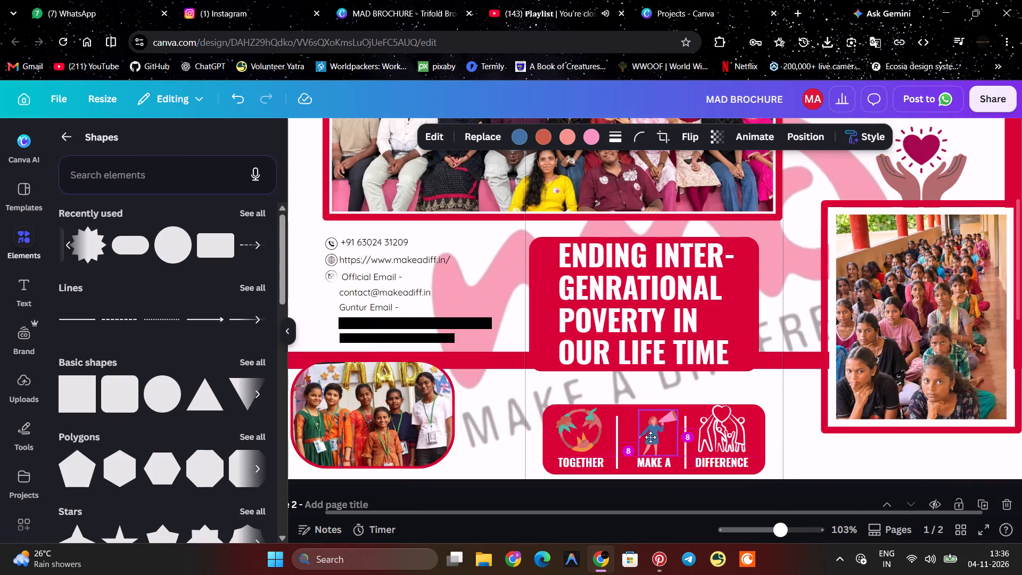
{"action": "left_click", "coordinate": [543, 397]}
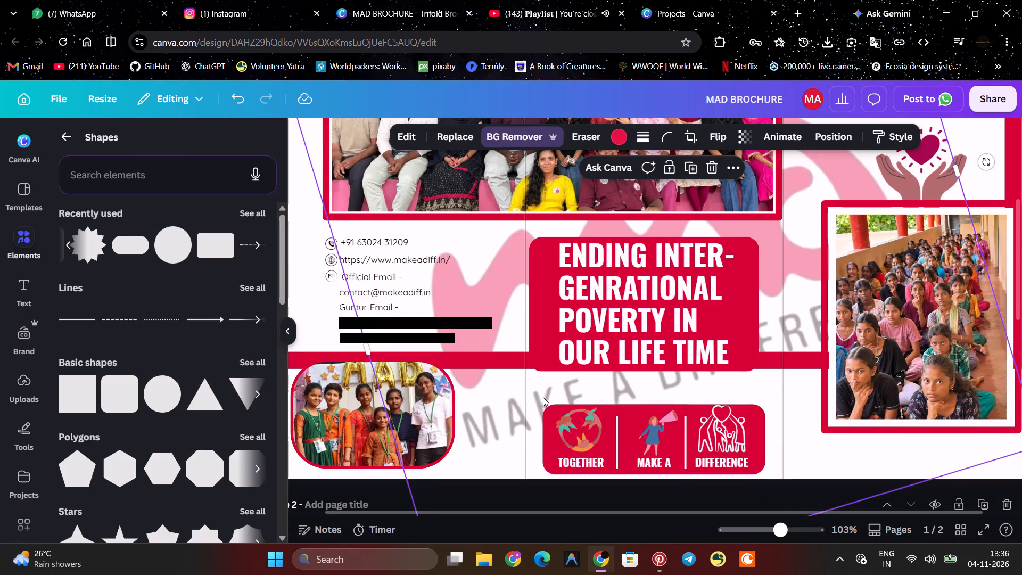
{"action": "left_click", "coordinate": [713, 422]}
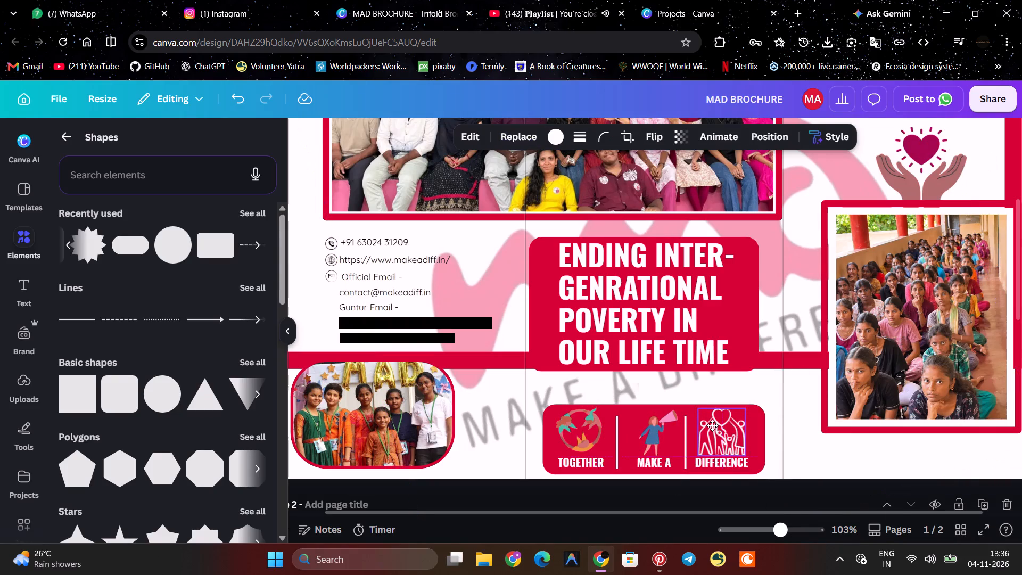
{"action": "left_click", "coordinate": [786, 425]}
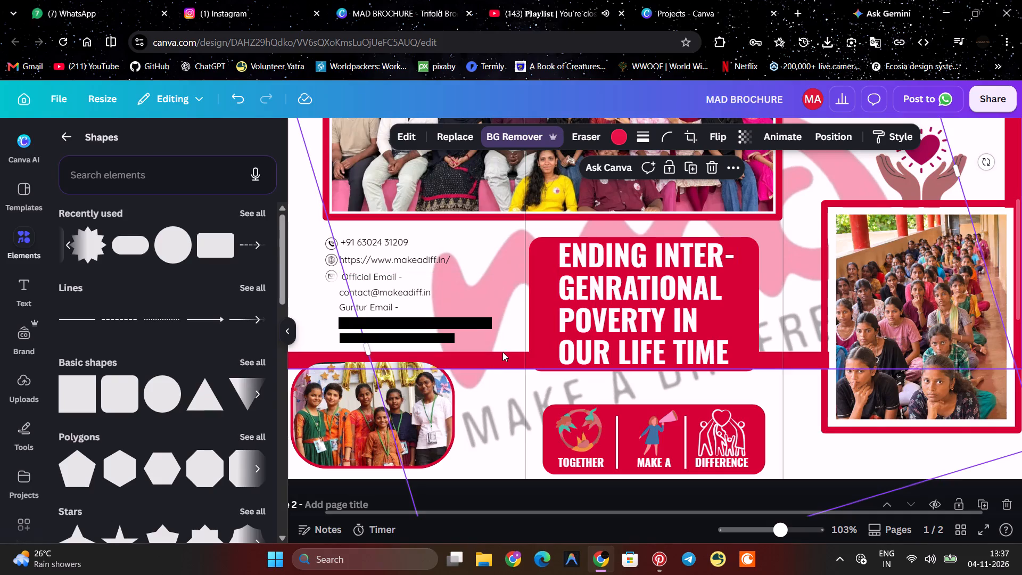
Shift the large MAD watermark on page 1 left and slightly up behind the content.
{"action": "left_click_drag", "start_coordinate": [502, 350], "coordinate": [497, 329]}
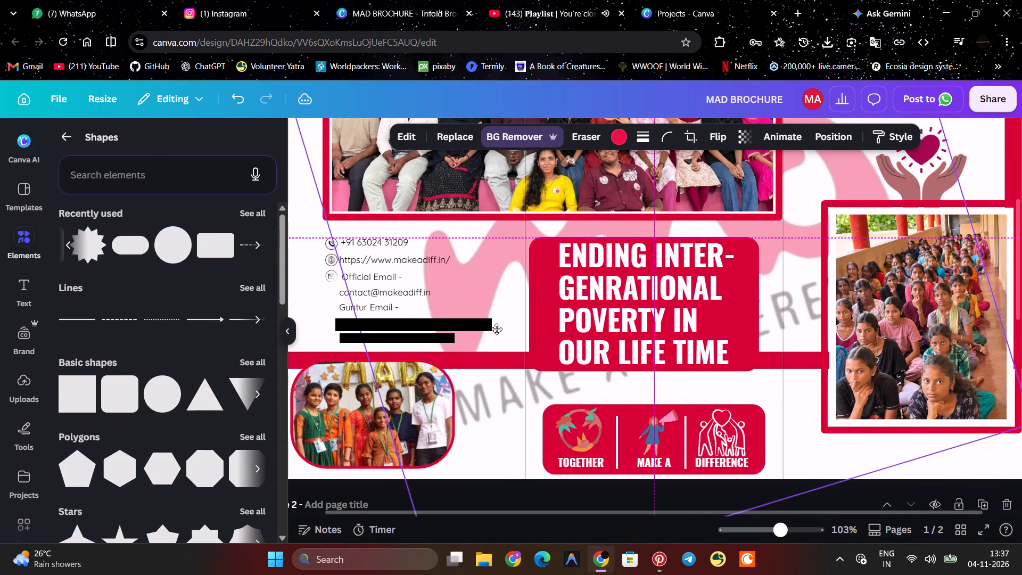
{"action": "left_click_drag", "start_coordinate": [497, 329], "coordinate": [491, 314]}
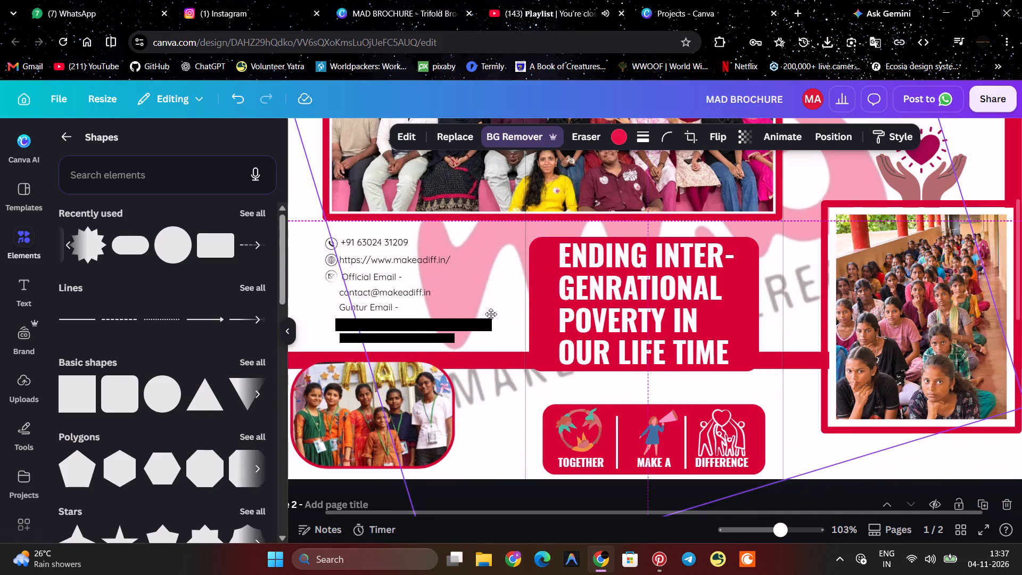
{"action": "left_click_drag", "start_coordinate": [491, 314], "coordinate": [473, 334]}
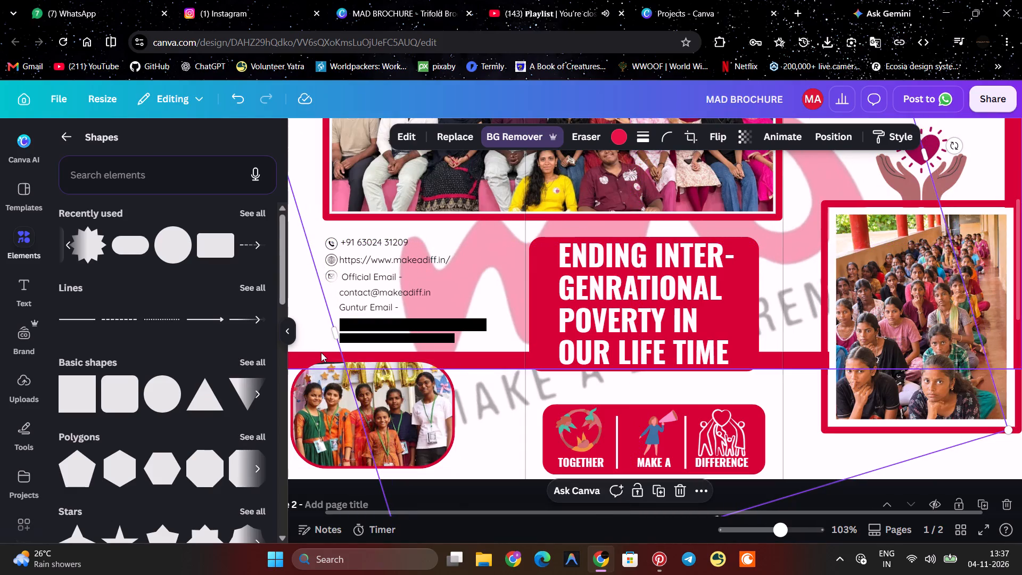
Move the red border frame back down so its bottom band lies along page 1's bottom edge, and deselect it.
{"action": "left_click_drag", "start_coordinate": [320, 354], "coordinate": [344, 412]}
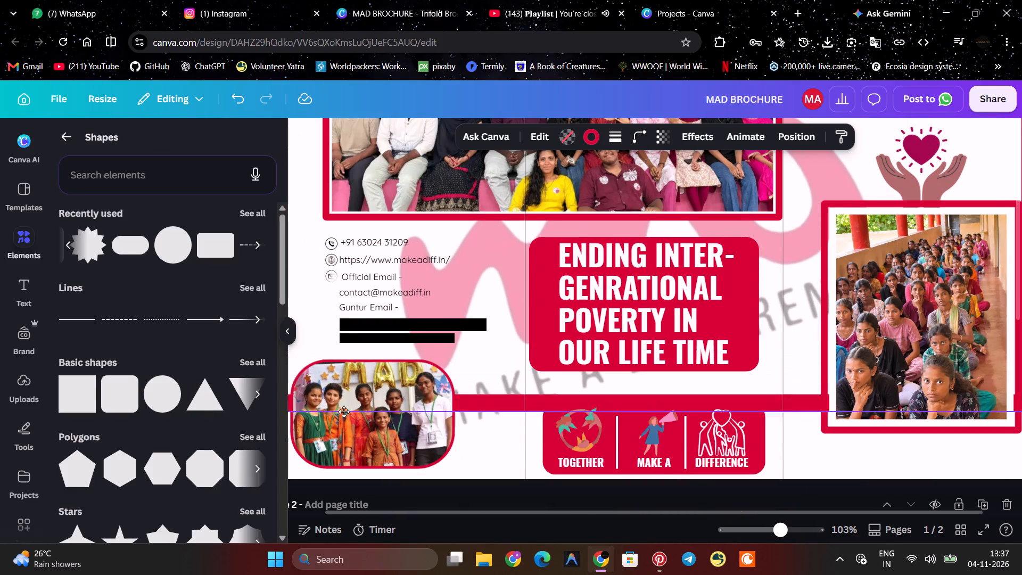
{"action": "left_click_drag", "start_coordinate": [344, 412], "coordinate": [343, 469]}
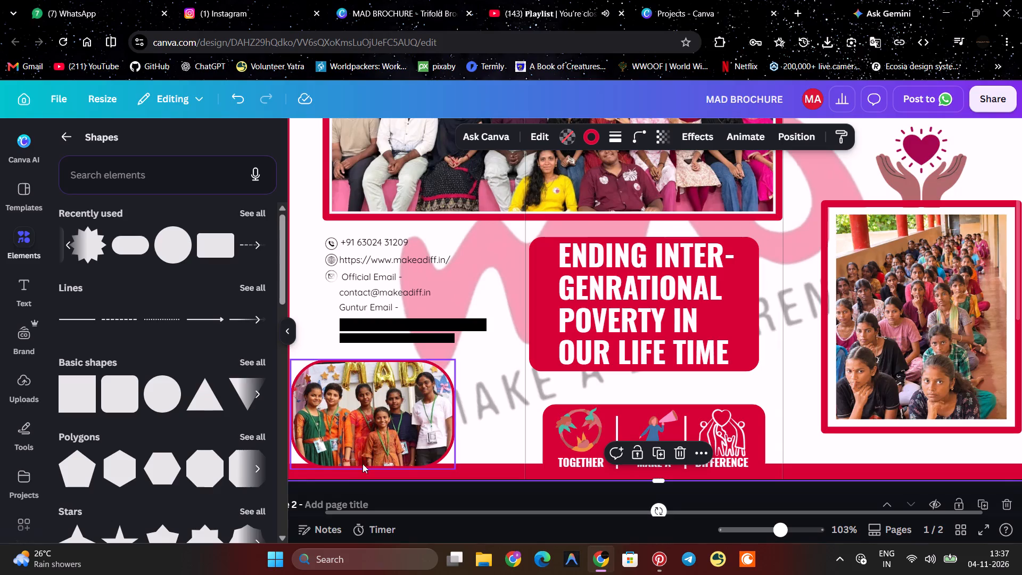
{"action": "left_click", "coordinate": [481, 465]}
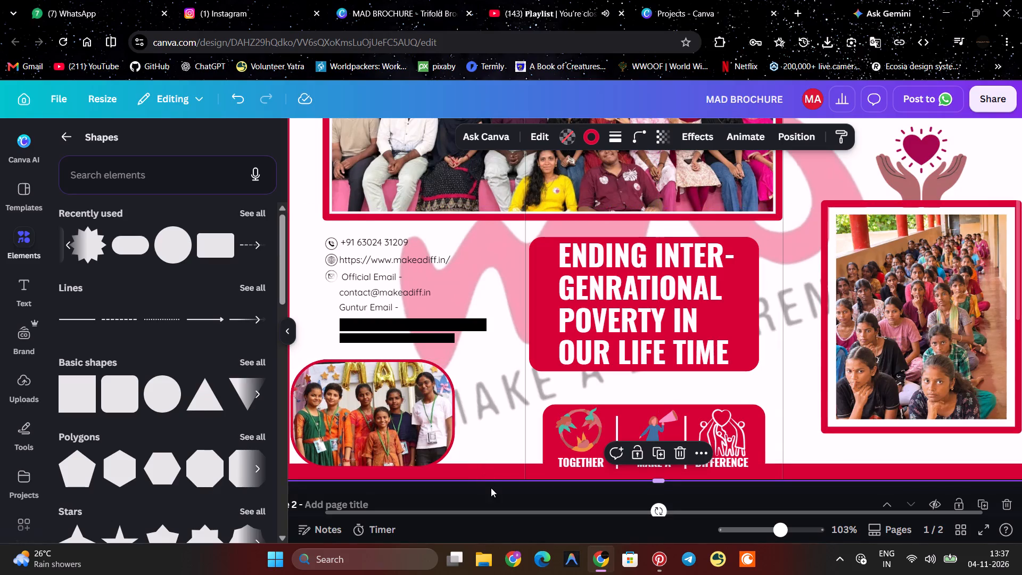
{"action": "left_click", "coordinate": [491, 488]}
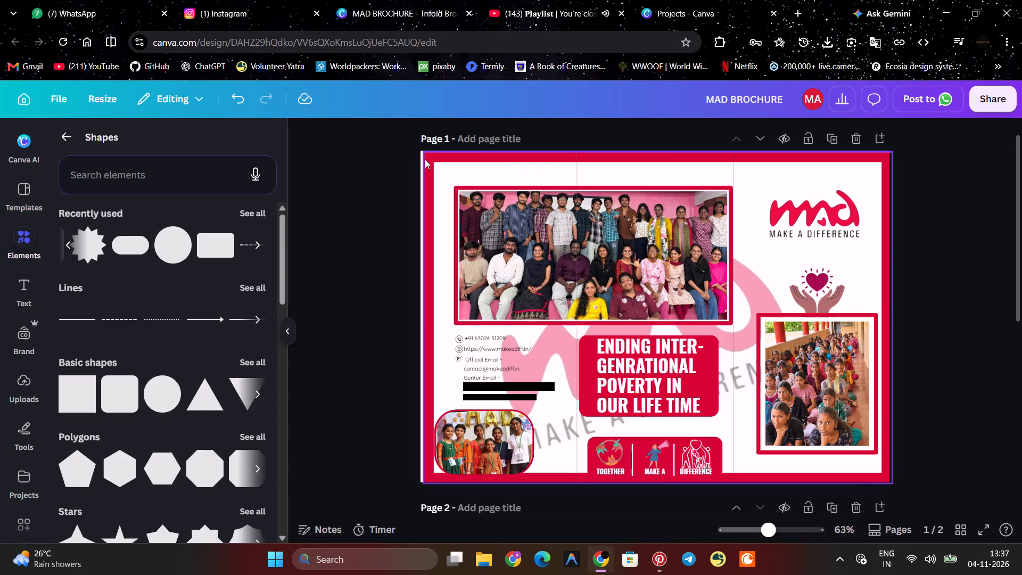
Align the red border frame on page 1 flush with the page's edges and deselect it.
{"action": "left_click", "coordinate": [425, 159]}
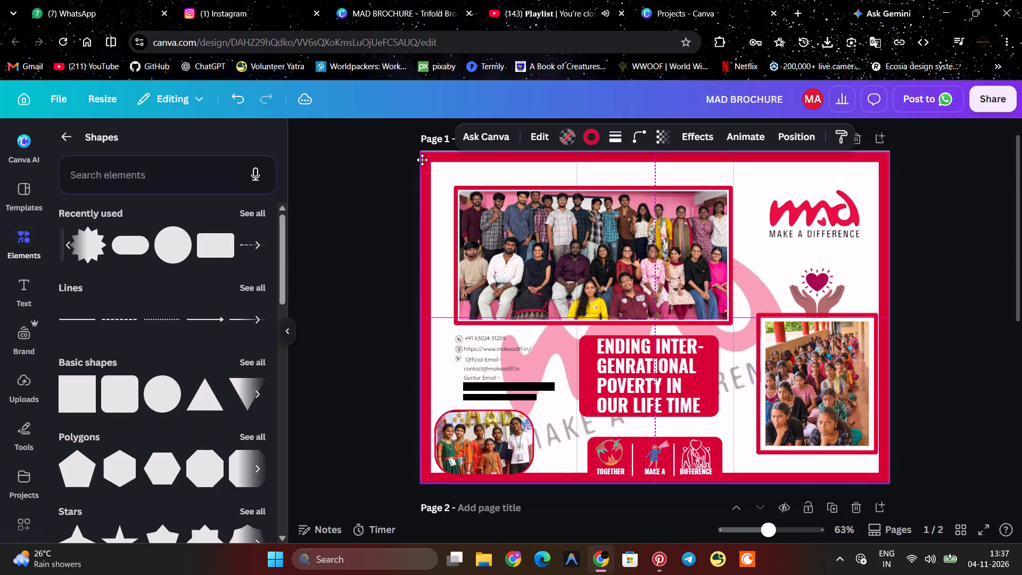
{"action": "left_click", "coordinate": [394, 171]}
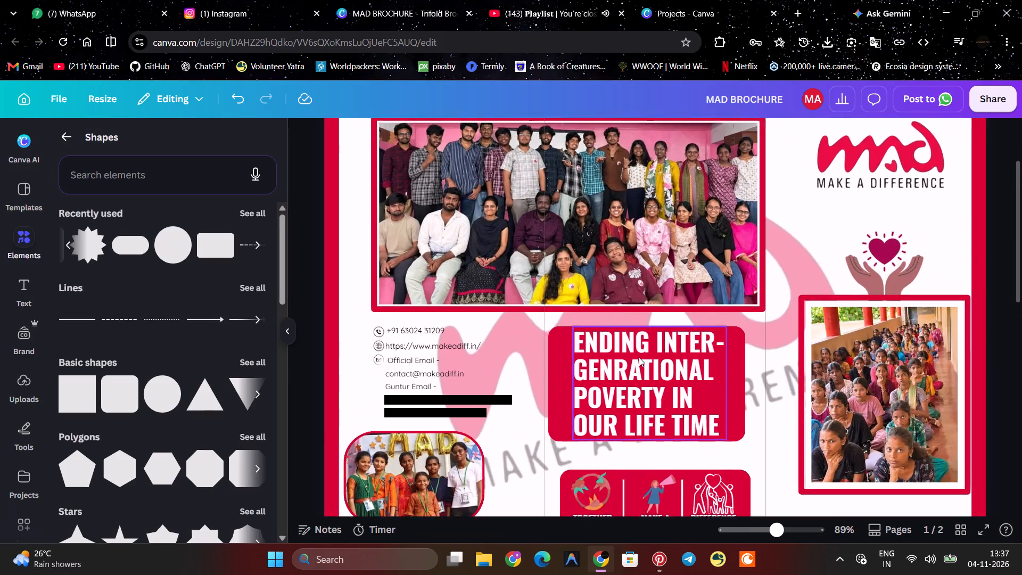
Shift the ENDING INTER-GENRATIONAL POVERTY heading and its red box slightly right within page 1's middle panel.
{"action": "left_click", "coordinate": [639, 357]}
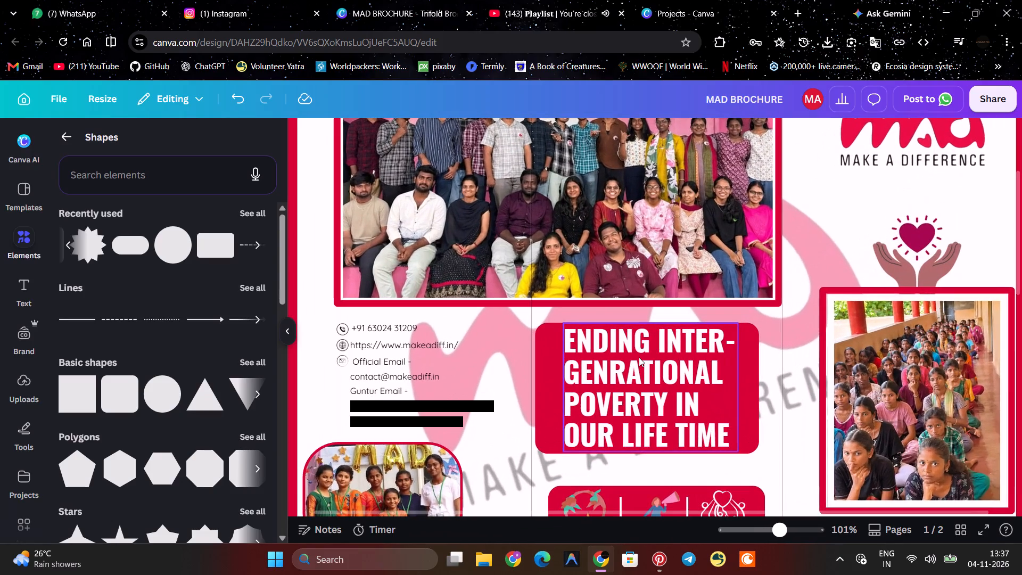
{"action": "left_click_drag", "start_coordinate": [639, 357], "coordinate": [646, 358]}
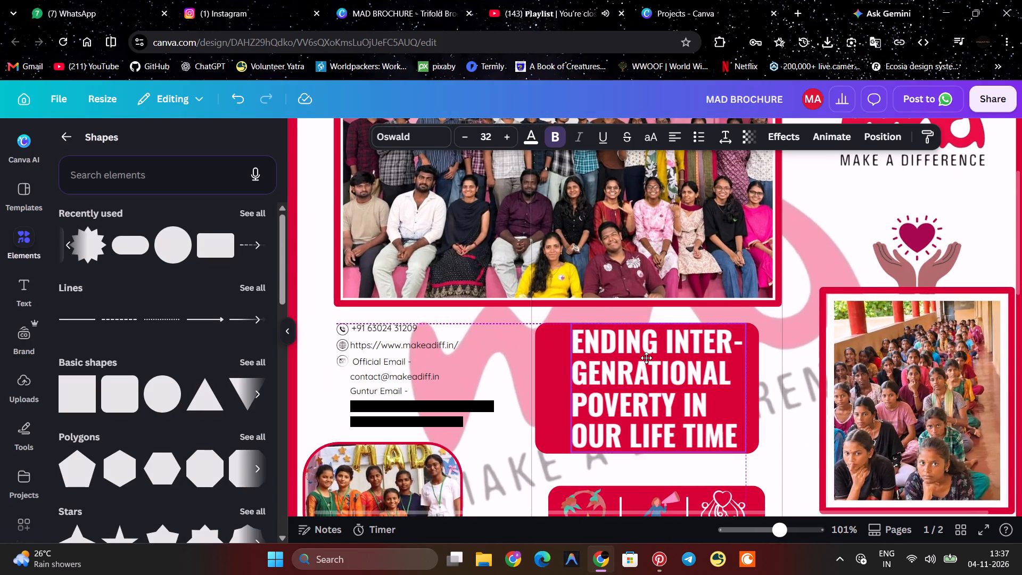
{"action": "left_click_drag", "start_coordinate": [646, 358], "coordinate": [647, 358]}
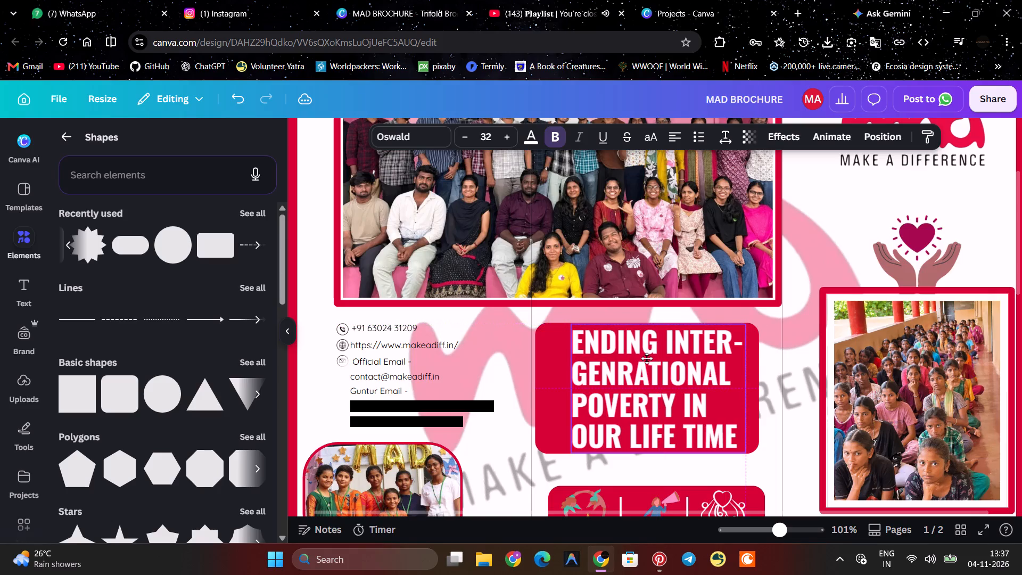
{"action": "left_click_drag", "start_coordinate": [647, 358], "coordinate": [647, 359]}
{"action": "left_click_drag", "start_coordinate": [553, 359], "coordinate": [559, 359]}
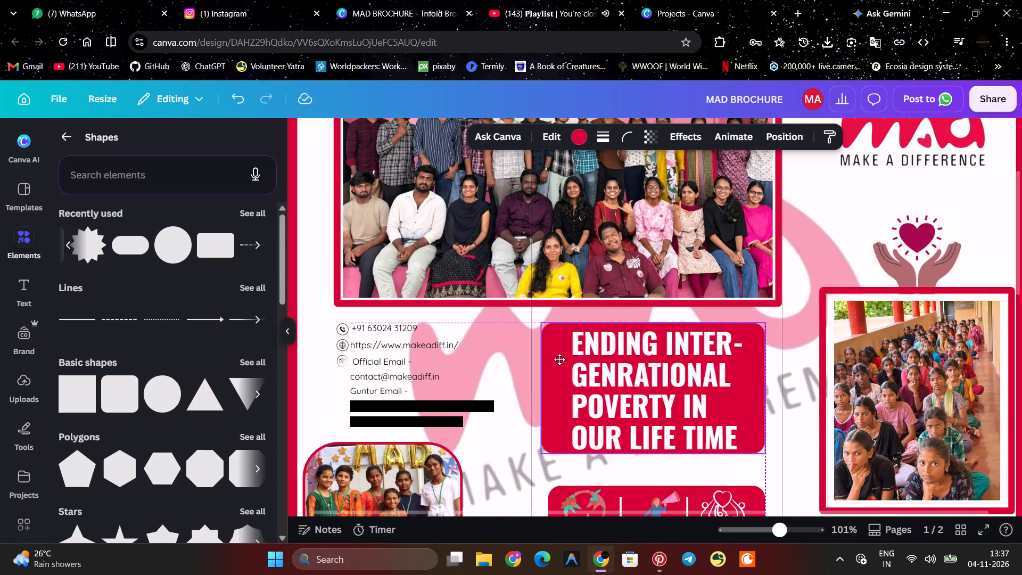
{"action": "left_click_drag", "start_coordinate": [559, 359], "coordinate": [566, 361]}
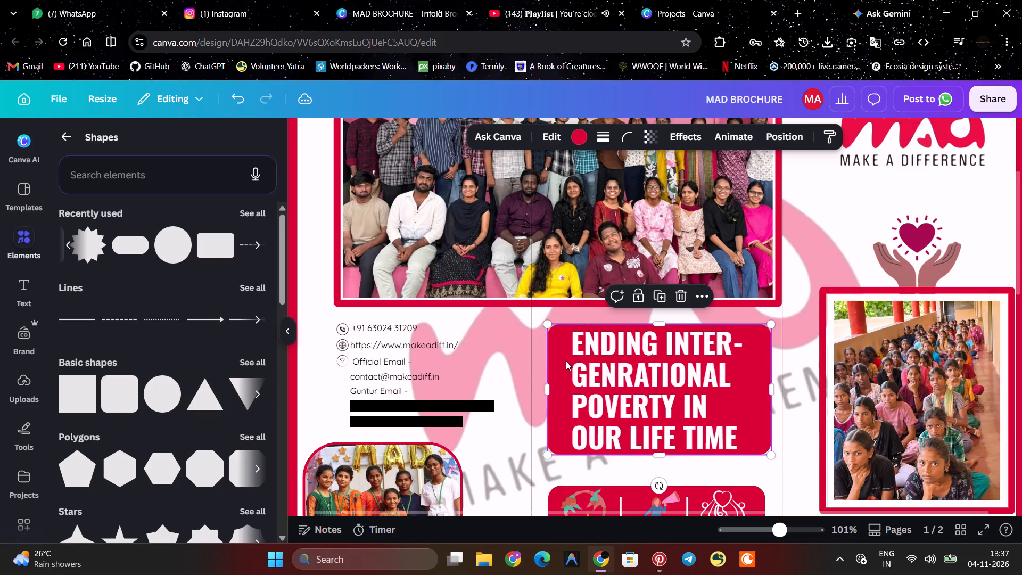
{"action": "left_click", "coordinate": [566, 361]}
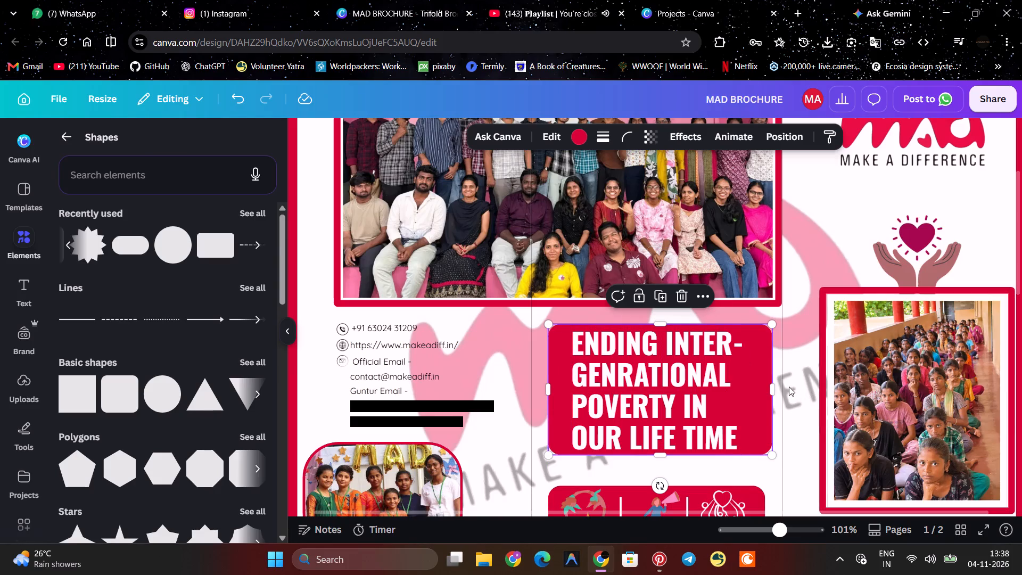
Widen the ENDING INTER-GENRATIONAL POVERTY text box on both sides to nearly fill its red box, wrapping the last line as LIFE TIME.
{"action": "left_click", "coordinate": [728, 388]}
{"action": "left_click", "coordinate": [744, 388]}
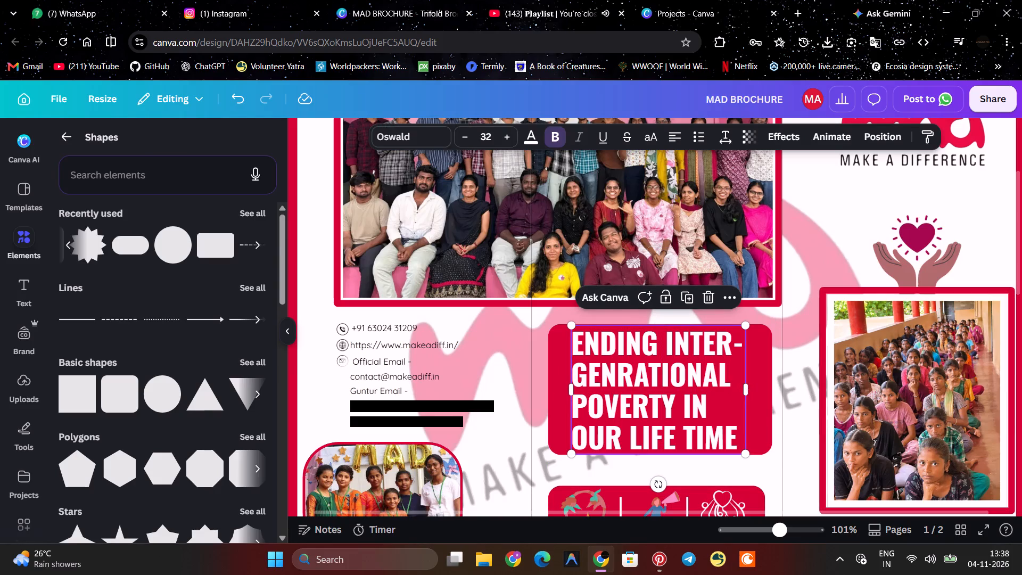
{"action": "left_click_drag", "start_coordinate": [748, 388], "coordinate": [755, 388]}
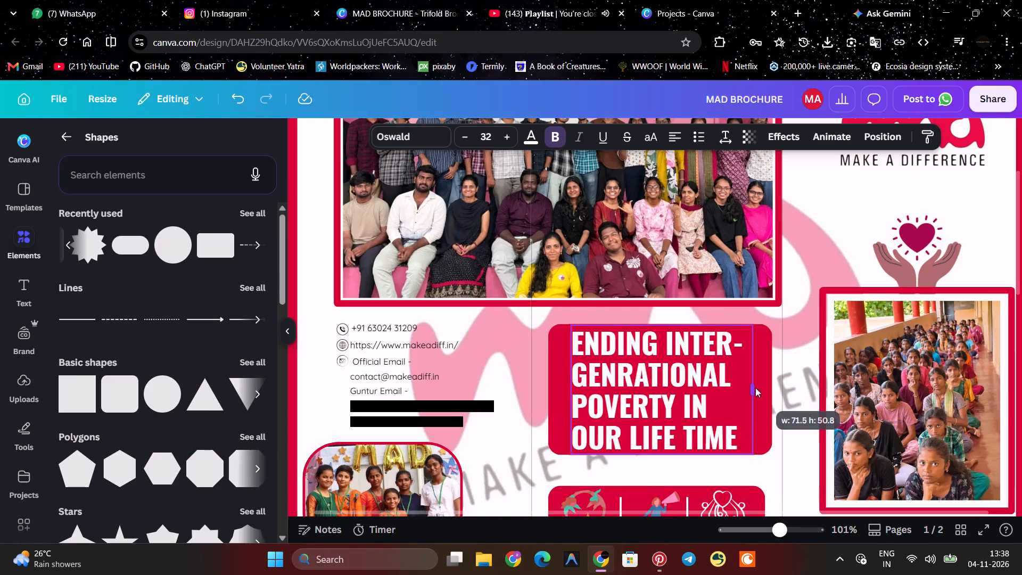
{"action": "left_click_drag", "start_coordinate": [755, 388], "coordinate": [773, 387]}
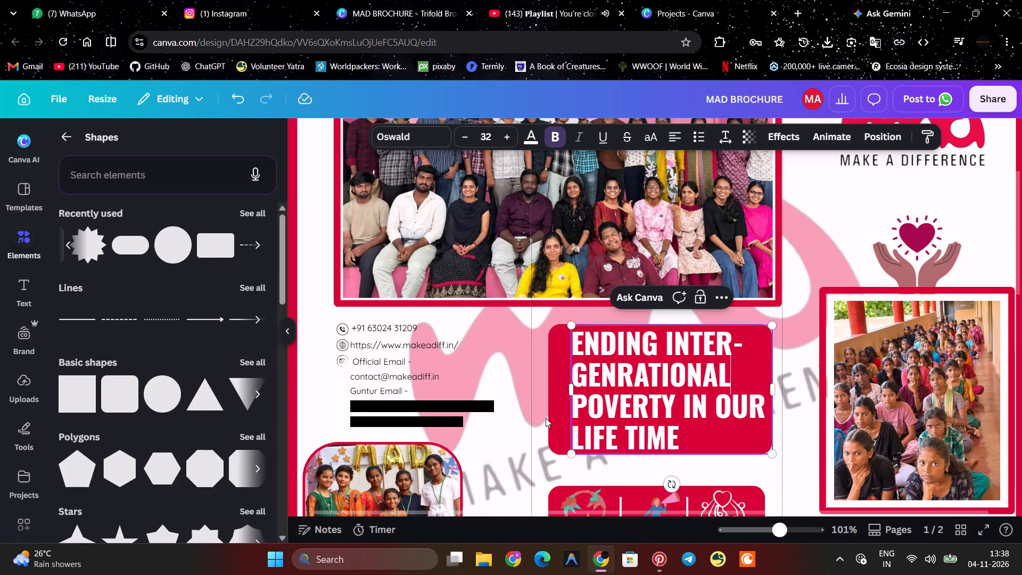
{"action": "scroll", "coordinate": [546, 418], "scroll_direction": "down", "scroll_amount": 1}
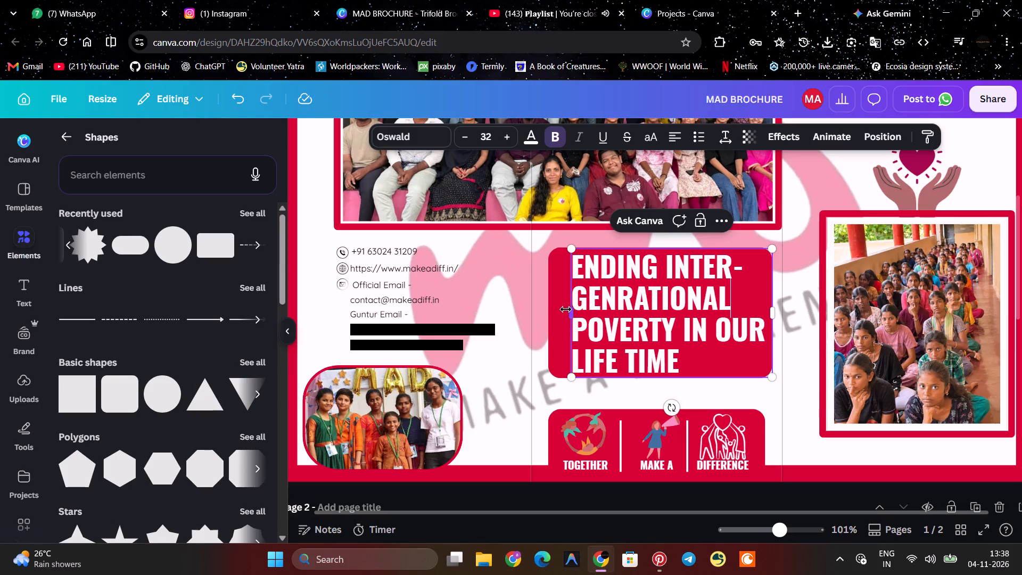
{"action": "left_click_drag", "start_coordinate": [569, 309], "coordinate": [549, 305]}
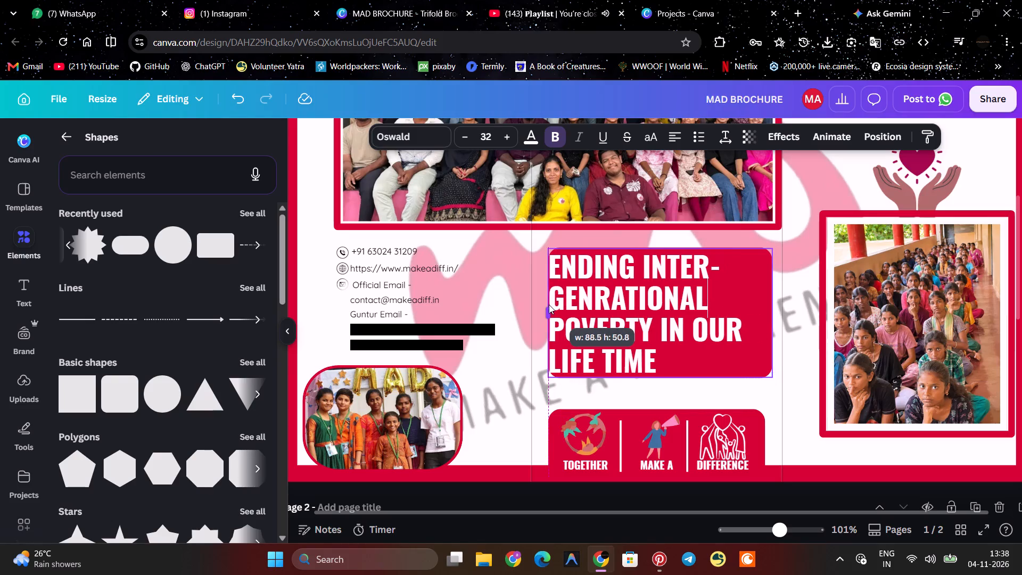
{"action": "left_click_drag", "start_coordinate": [549, 305], "coordinate": [551, 305]}
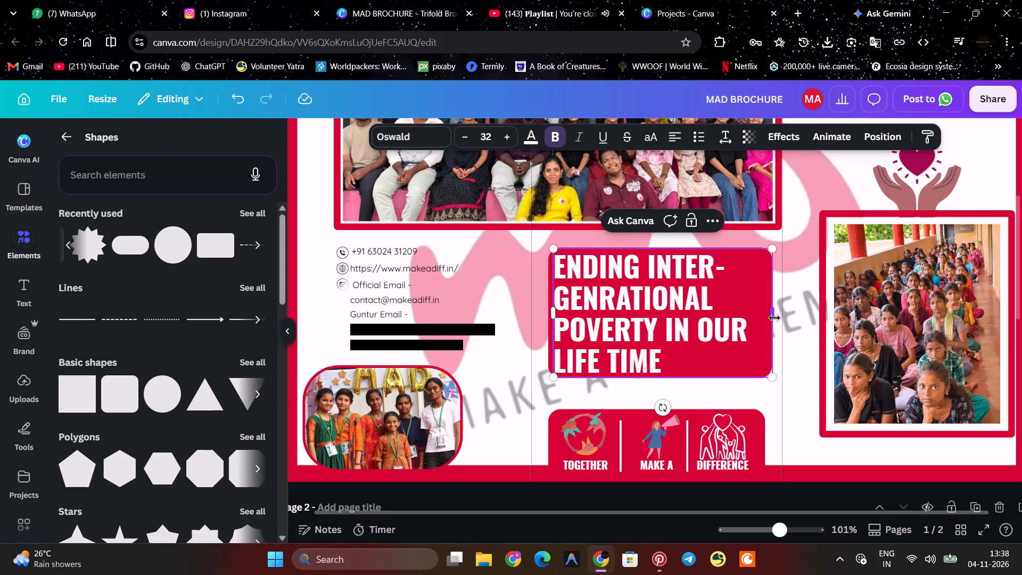
{"action": "left_click_drag", "start_coordinate": [774, 318], "coordinate": [785, 317]}
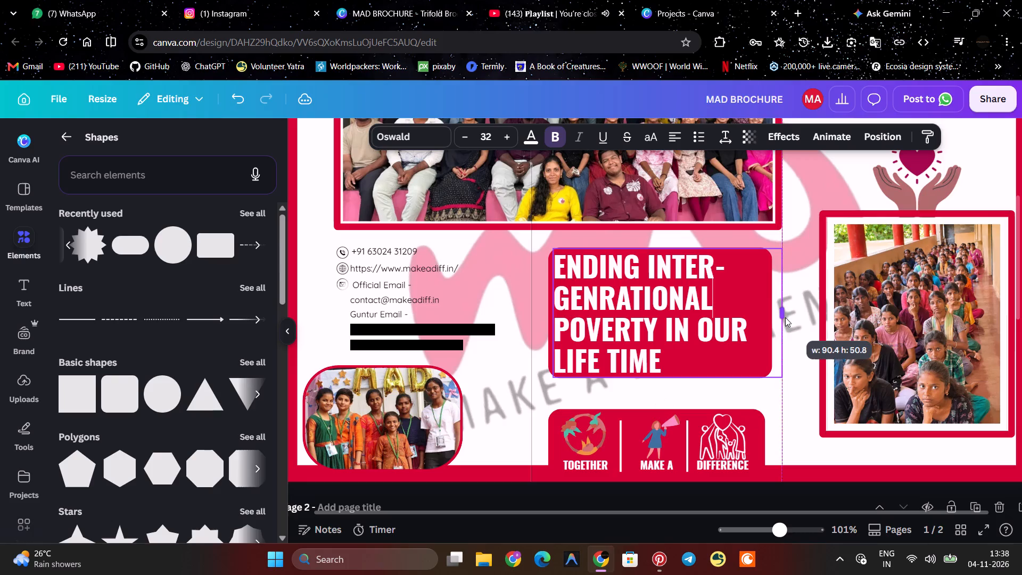
{"action": "left_click_drag", "start_coordinate": [785, 317], "coordinate": [799, 313]}
{"action": "left_click_drag", "start_coordinate": [797, 309], "coordinate": [769, 313]}
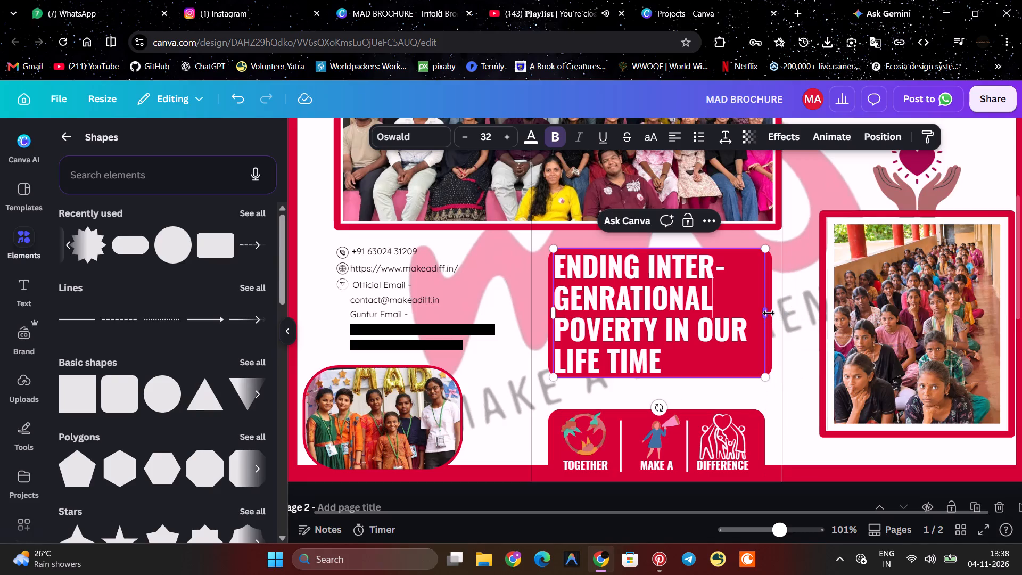
{"action": "left_click", "coordinate": [719, 402]}
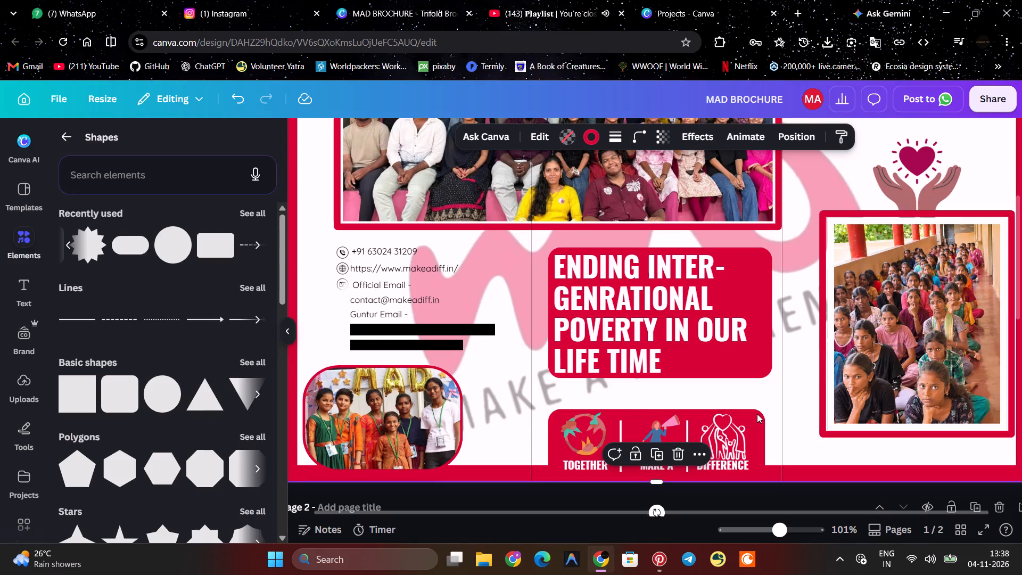
Recolour the MEMORIES MADE label text on page 2 white.
{"action": "scroll", "coordinate": [765, 423], "scroll_direction": "down", "scroll_amount": 1}
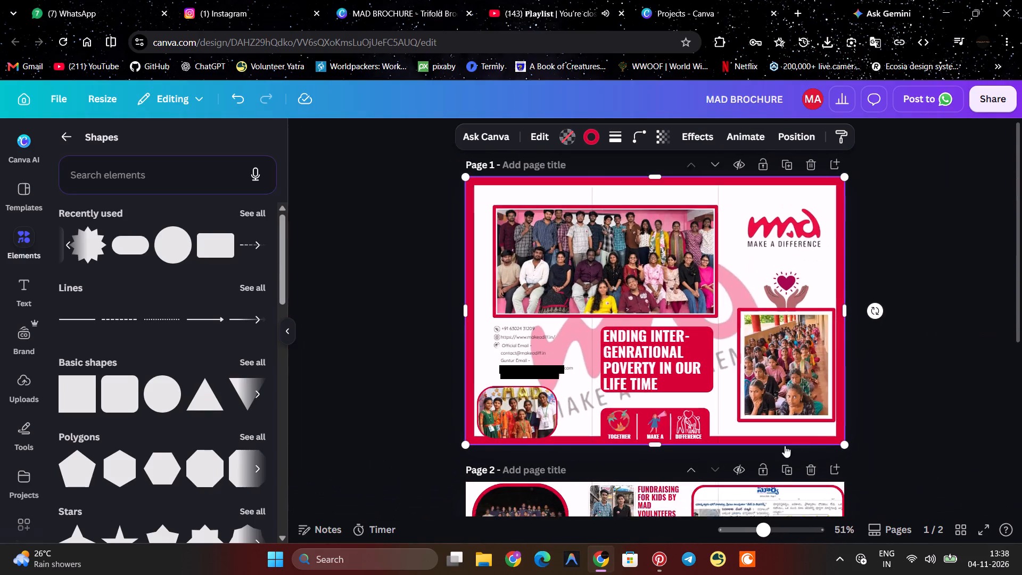
{"action": "scroll", "coordinate": [889, 461], "scroll_direction": "down", "scroll_amount": 3}
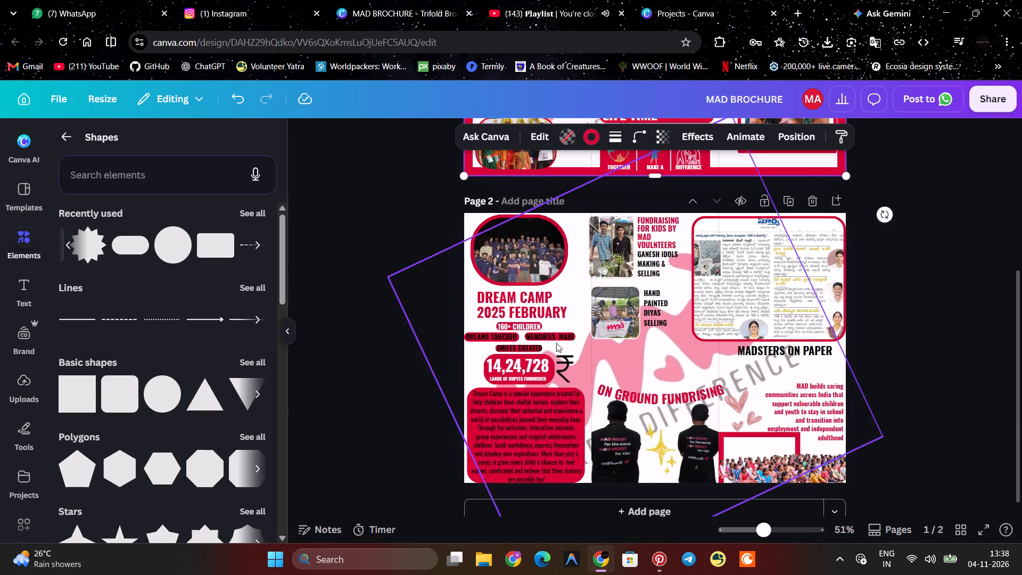
{"action": "double_click", "coordinate": [496, 336]}
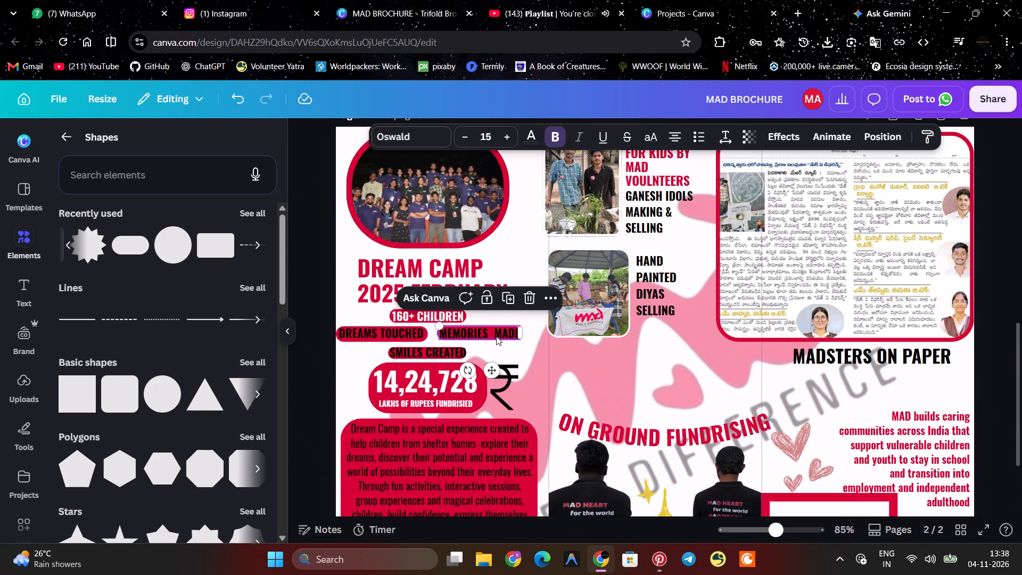
{"action": "key", "text": "ctrl+a"}
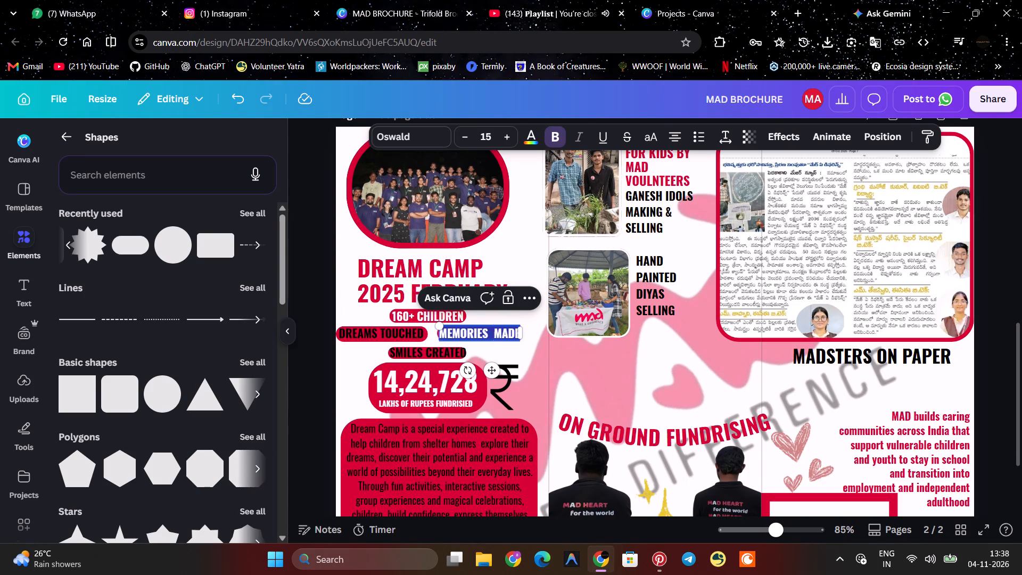
{"action": "left_click", "coordinate": [531, 144]}
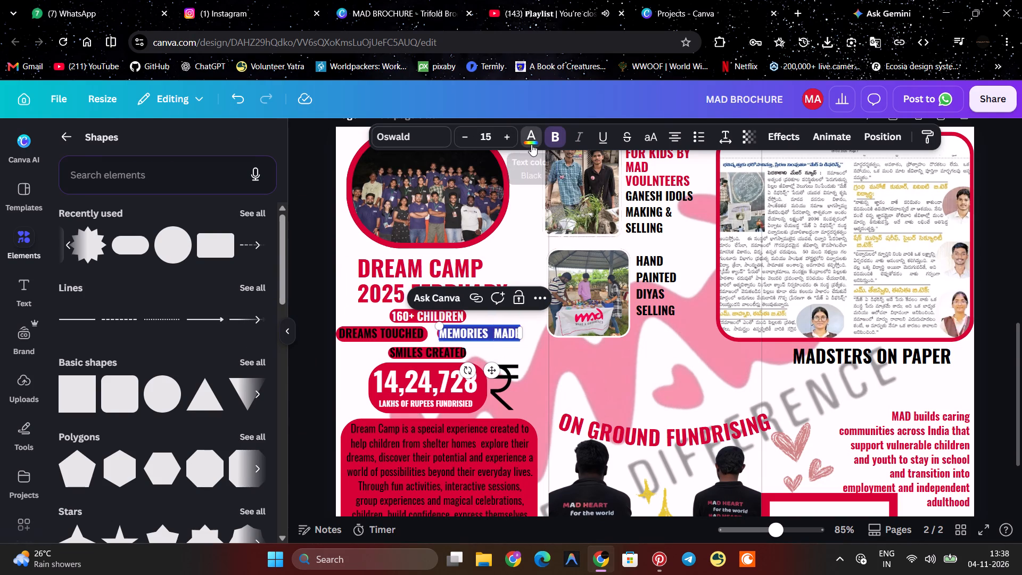
{"action": "left_click", "coordinate": [191, 226]}
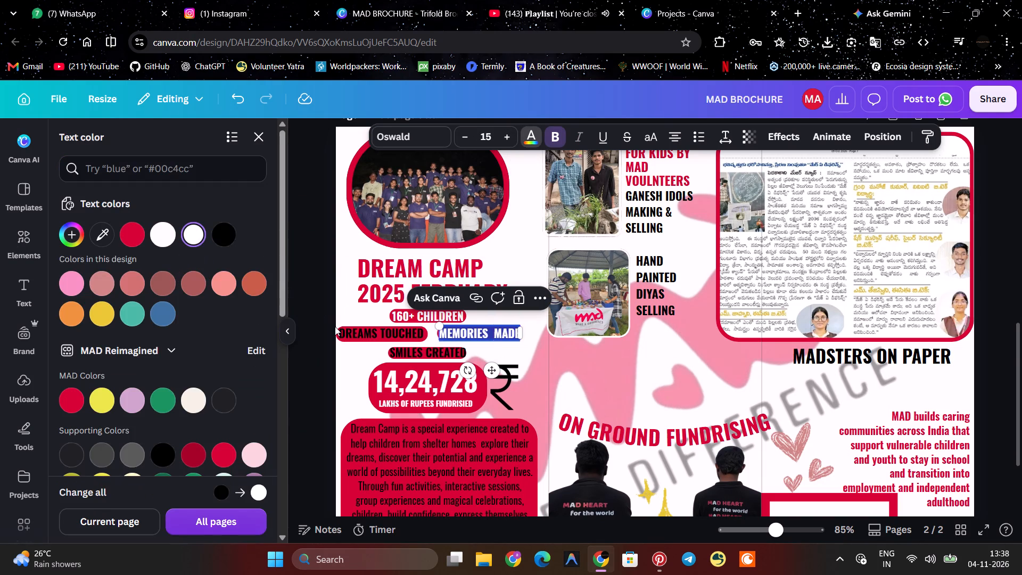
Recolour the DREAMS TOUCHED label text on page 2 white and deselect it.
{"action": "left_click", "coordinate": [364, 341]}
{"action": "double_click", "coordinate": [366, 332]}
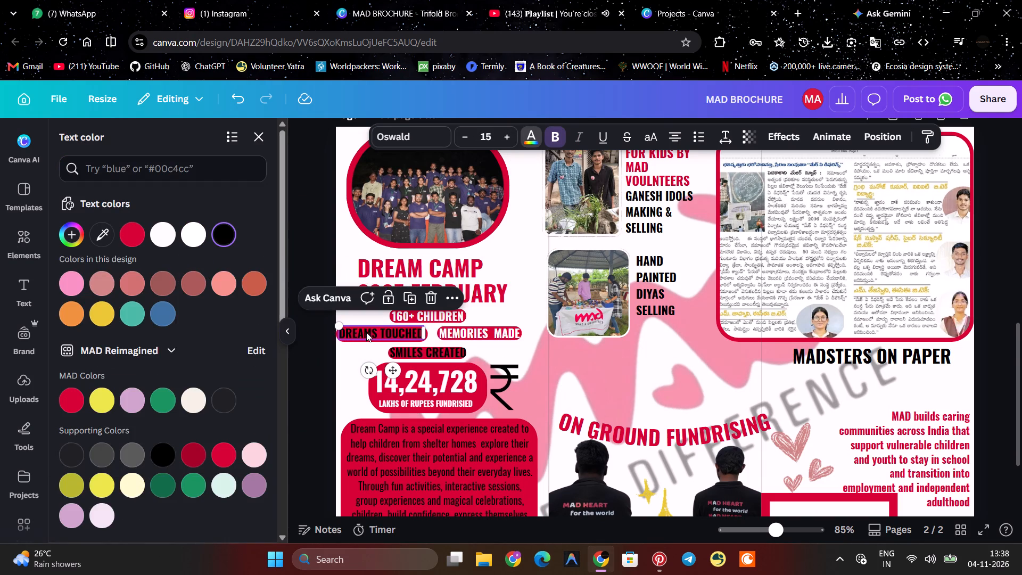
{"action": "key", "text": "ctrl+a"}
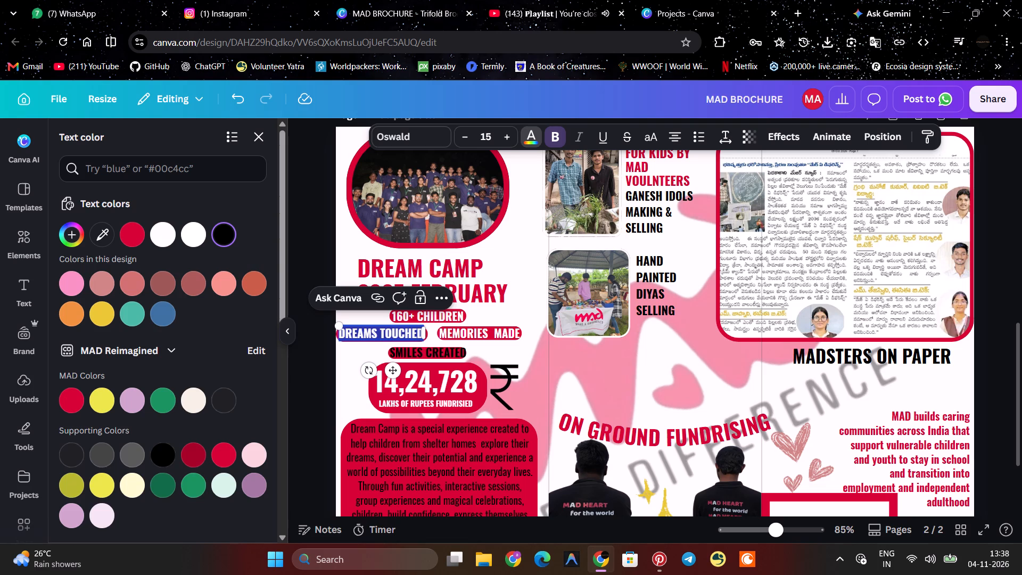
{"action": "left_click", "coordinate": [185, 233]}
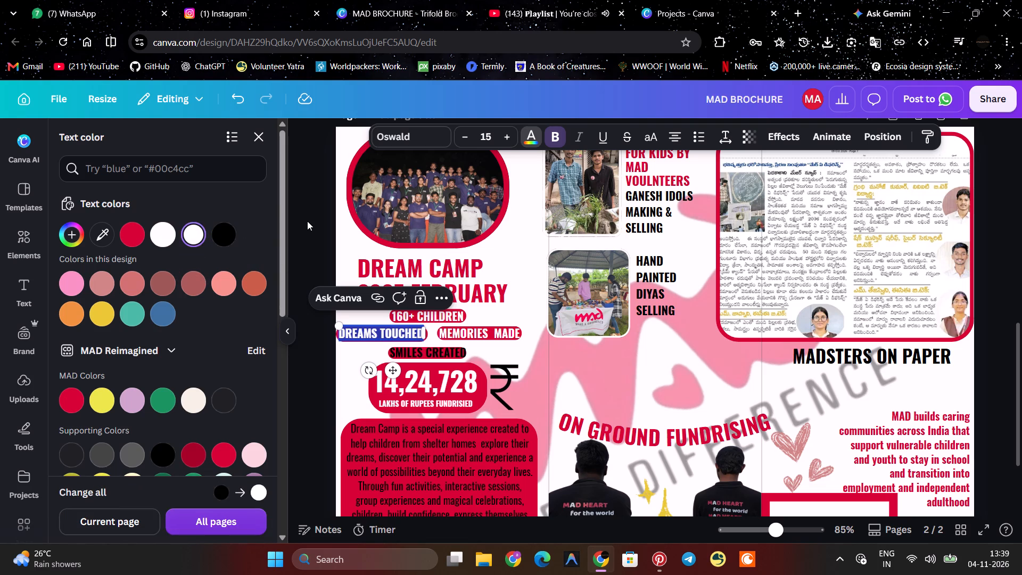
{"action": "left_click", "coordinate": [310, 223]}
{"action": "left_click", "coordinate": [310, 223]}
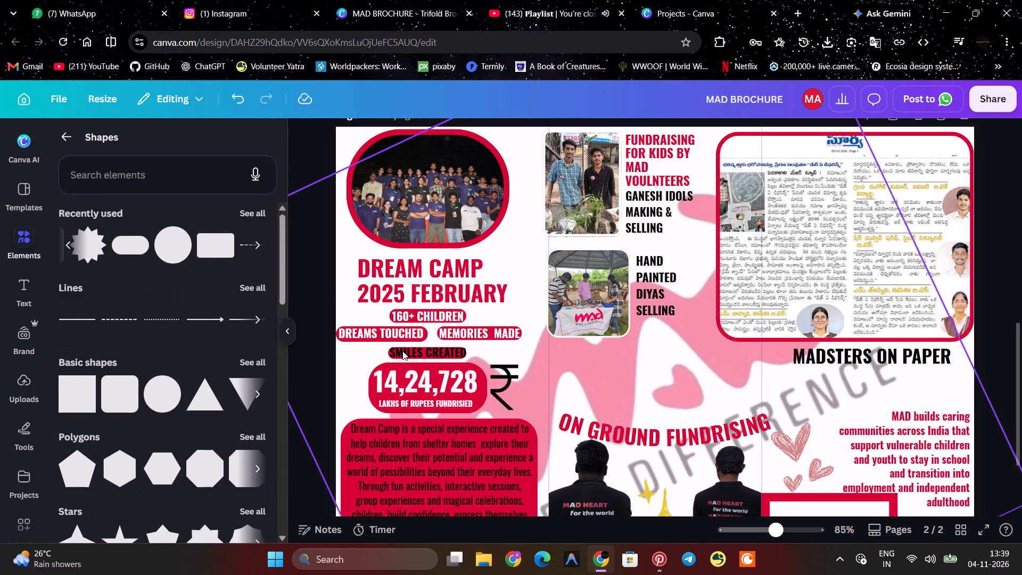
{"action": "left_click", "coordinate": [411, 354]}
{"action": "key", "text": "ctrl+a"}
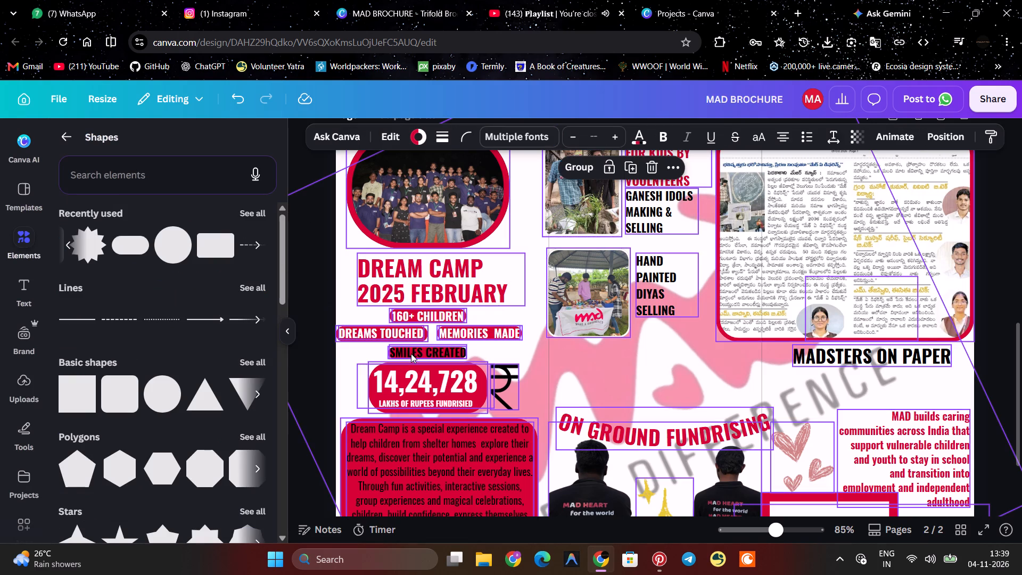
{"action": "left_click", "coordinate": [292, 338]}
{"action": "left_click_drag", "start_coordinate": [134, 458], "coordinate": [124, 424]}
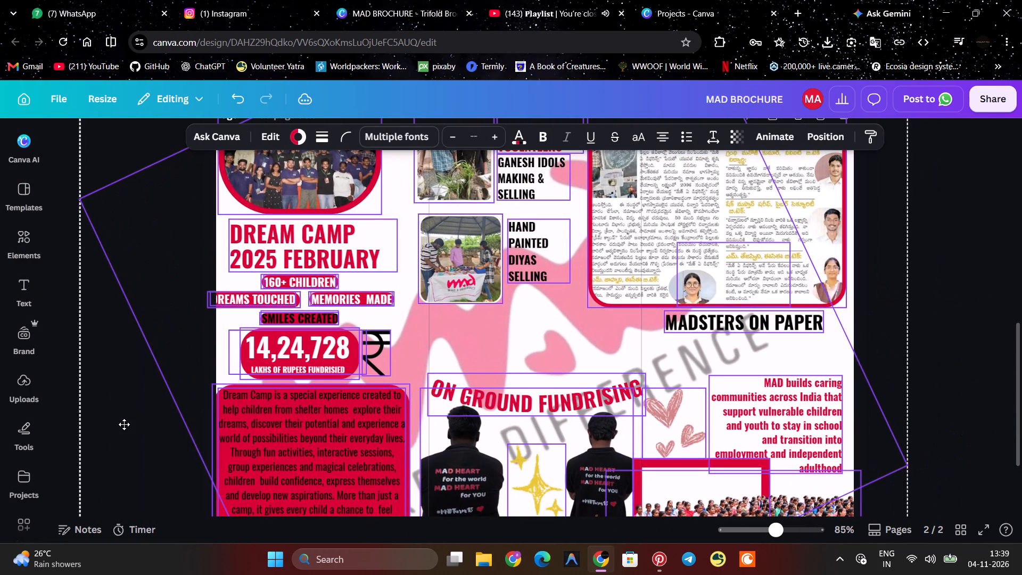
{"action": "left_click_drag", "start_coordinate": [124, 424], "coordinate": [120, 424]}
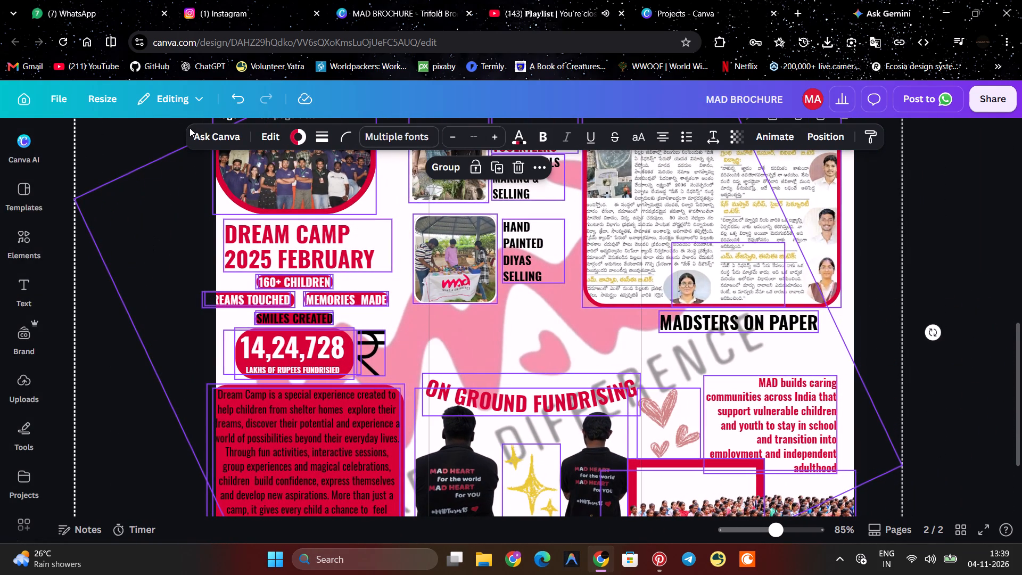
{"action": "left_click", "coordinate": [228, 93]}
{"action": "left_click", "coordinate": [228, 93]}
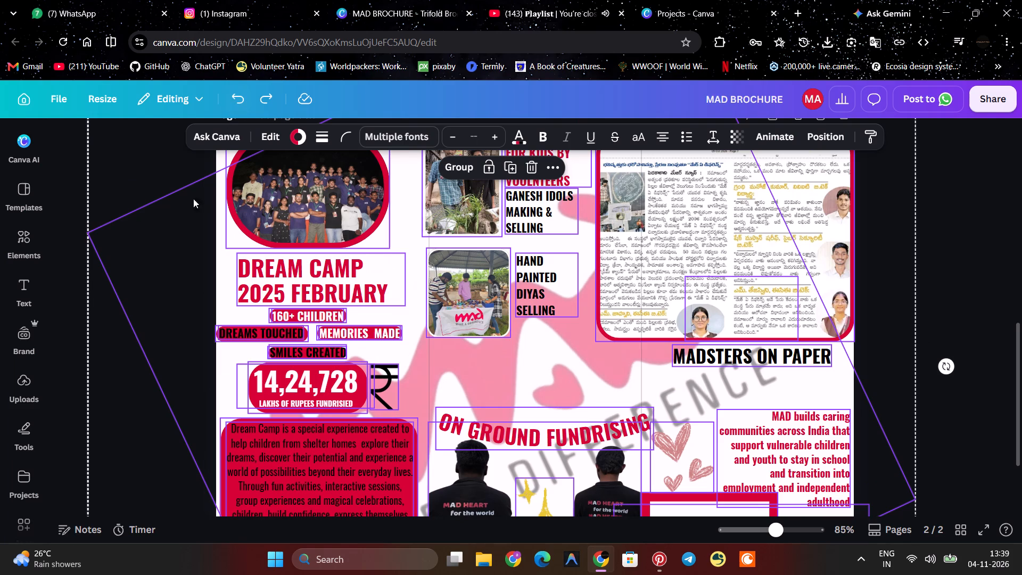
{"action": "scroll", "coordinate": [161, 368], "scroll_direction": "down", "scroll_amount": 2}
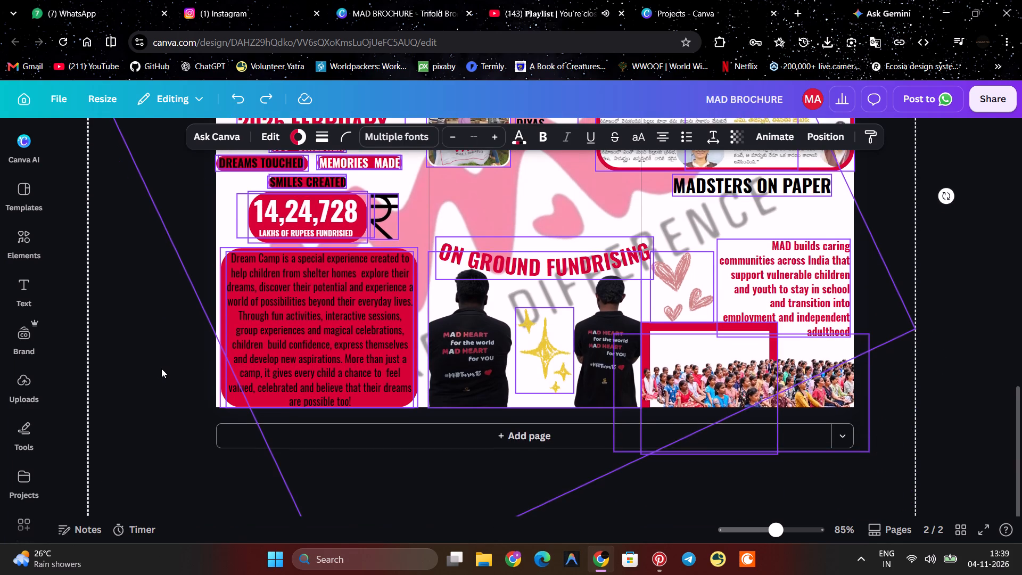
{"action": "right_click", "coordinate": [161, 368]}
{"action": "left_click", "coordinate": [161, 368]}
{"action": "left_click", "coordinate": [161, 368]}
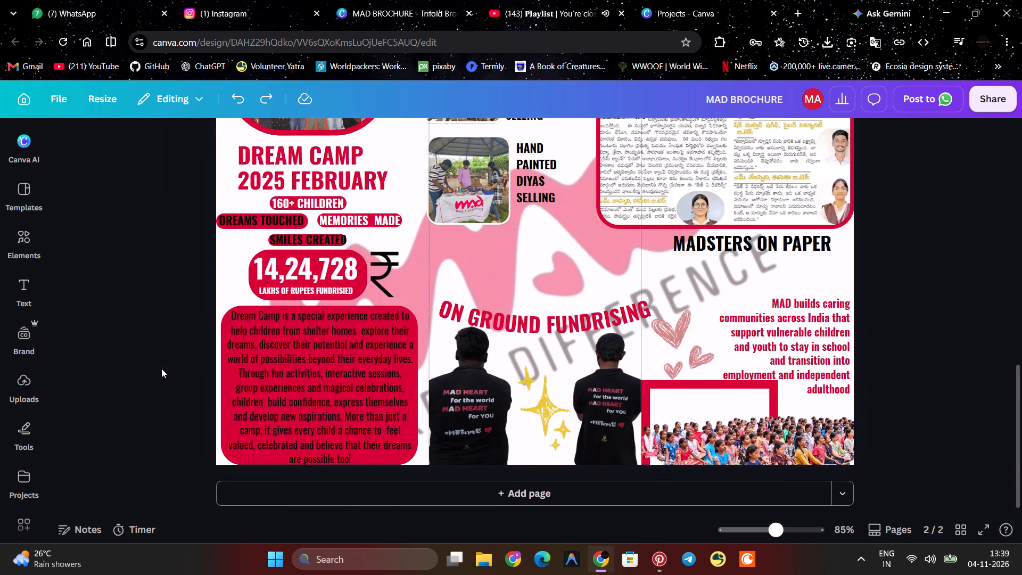
Recolour the DREAMS TOUCHED label text on page 2 white.
{"action": "scroll", "coordinate": [161, 368], "scroll_direction": "up", "scroll_amount": 2}
{"action": "double_click", "coordinate": [232, 341]}
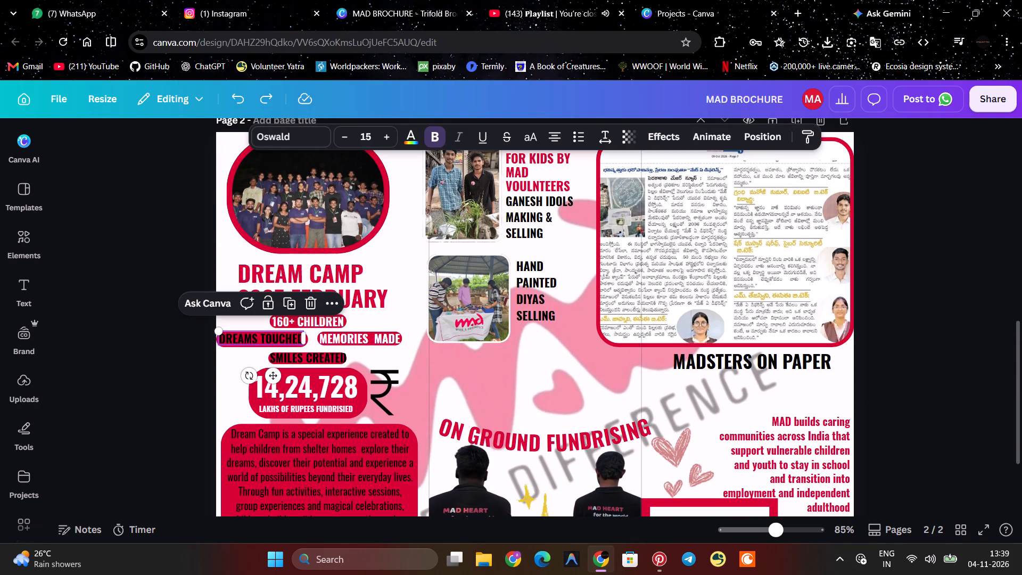
{"action": "key", "text": "ctrl+a"}
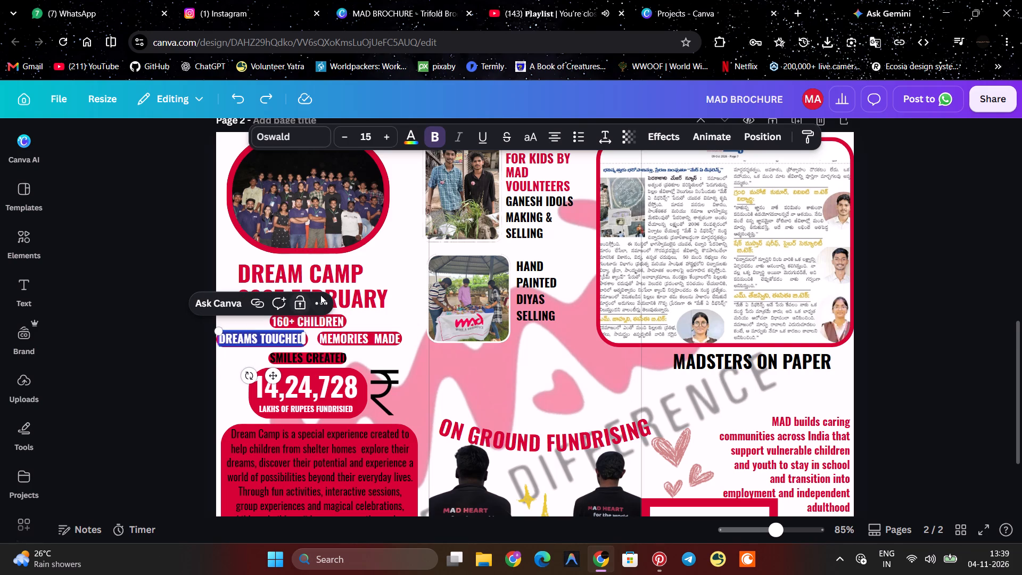
{"action": "left_click", "coordinate": [413, 139]}
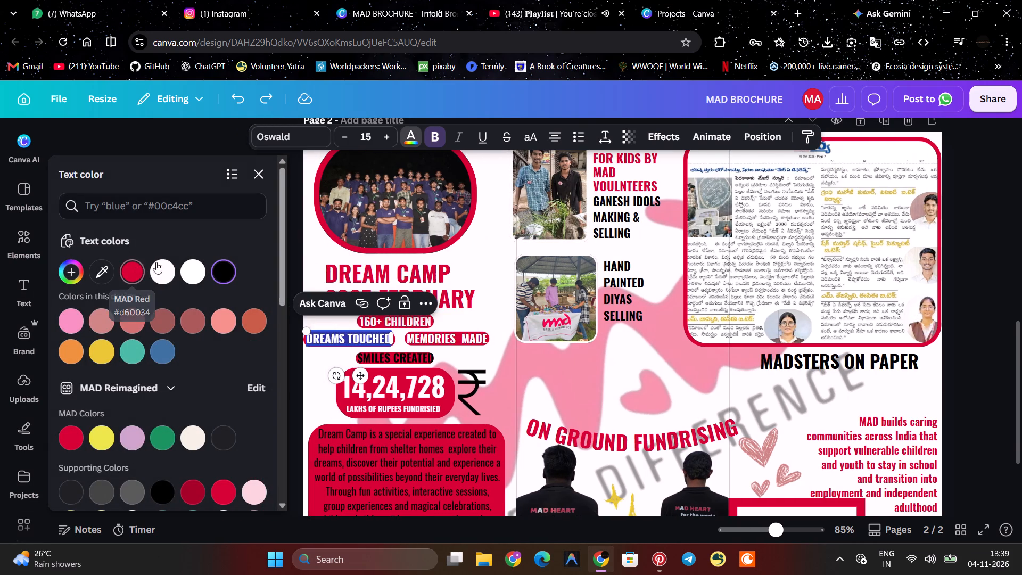
{"action": "left_click", "coordinate": [189, 266]}
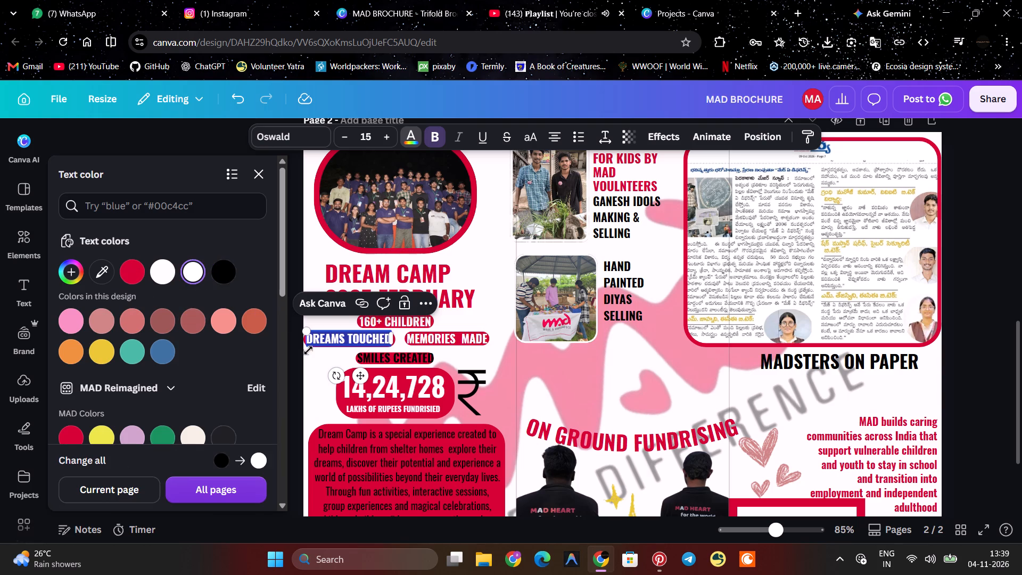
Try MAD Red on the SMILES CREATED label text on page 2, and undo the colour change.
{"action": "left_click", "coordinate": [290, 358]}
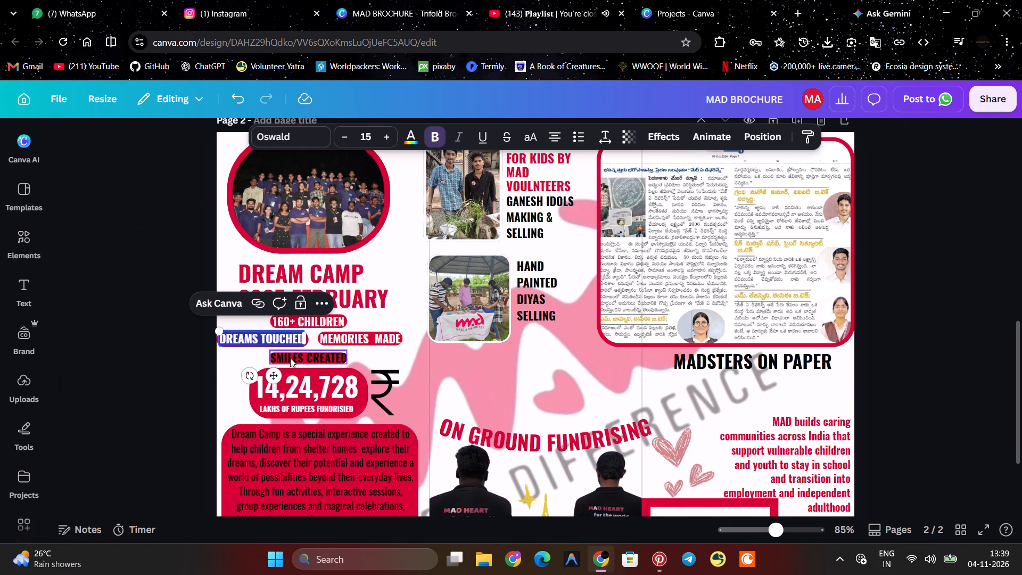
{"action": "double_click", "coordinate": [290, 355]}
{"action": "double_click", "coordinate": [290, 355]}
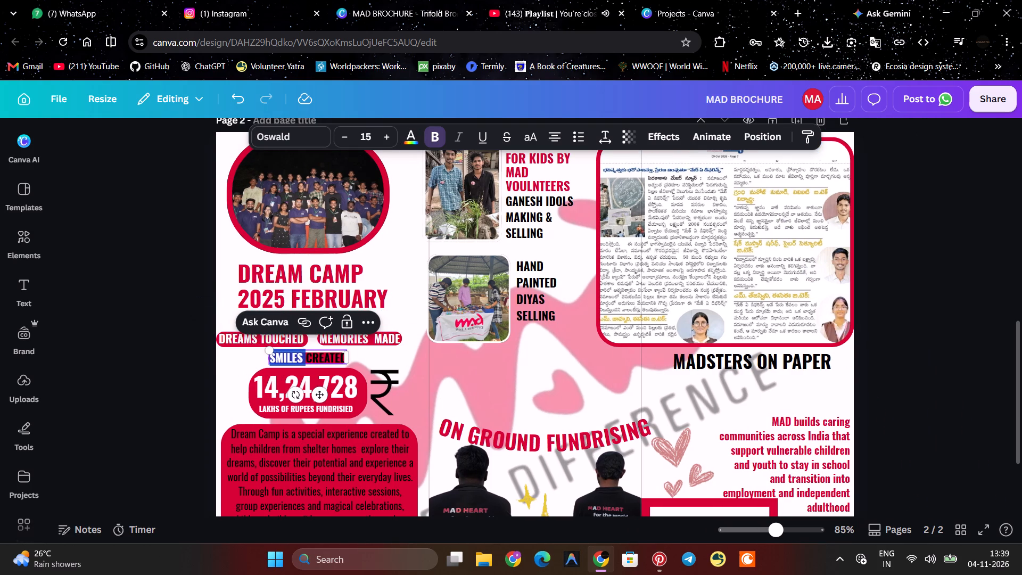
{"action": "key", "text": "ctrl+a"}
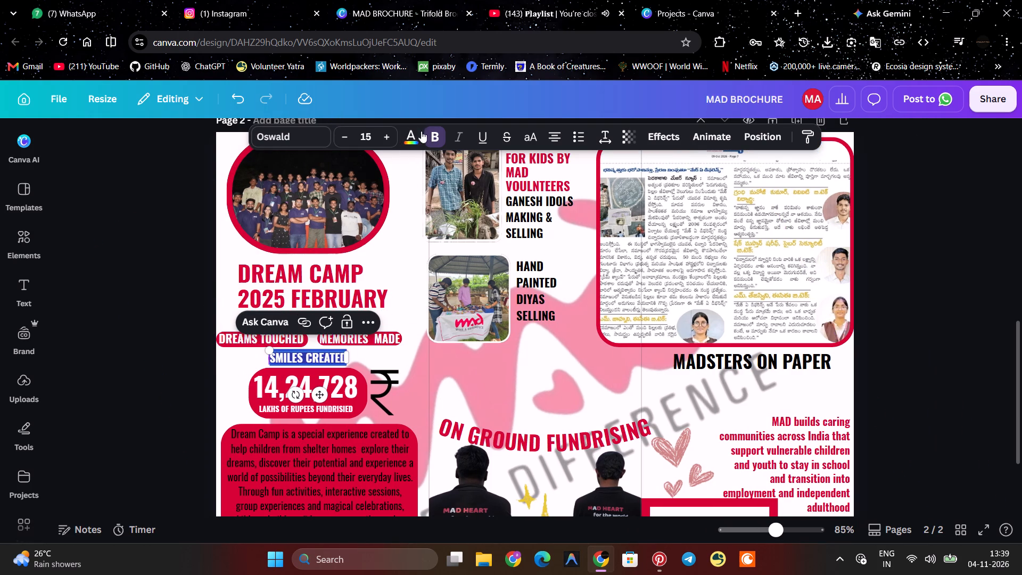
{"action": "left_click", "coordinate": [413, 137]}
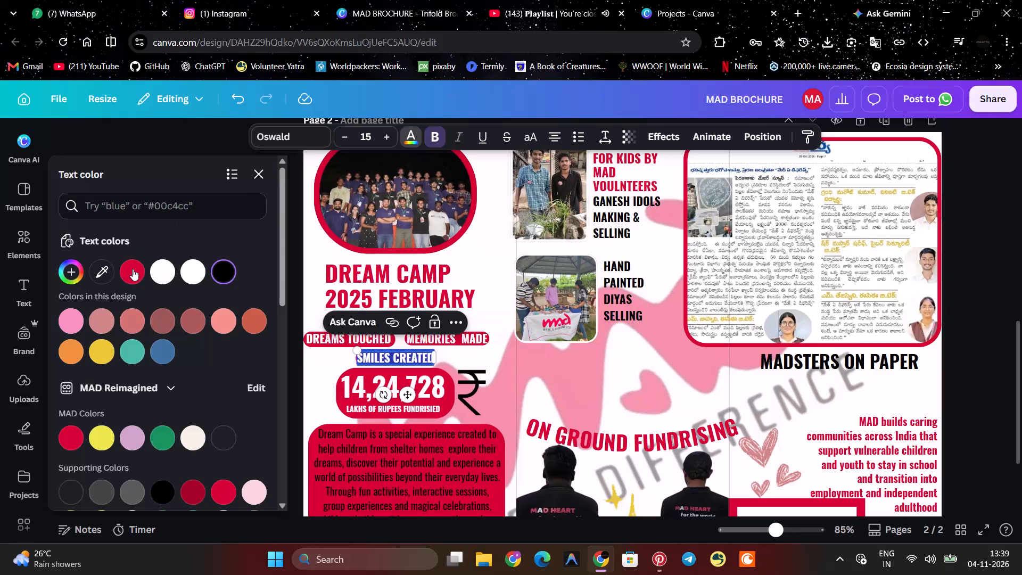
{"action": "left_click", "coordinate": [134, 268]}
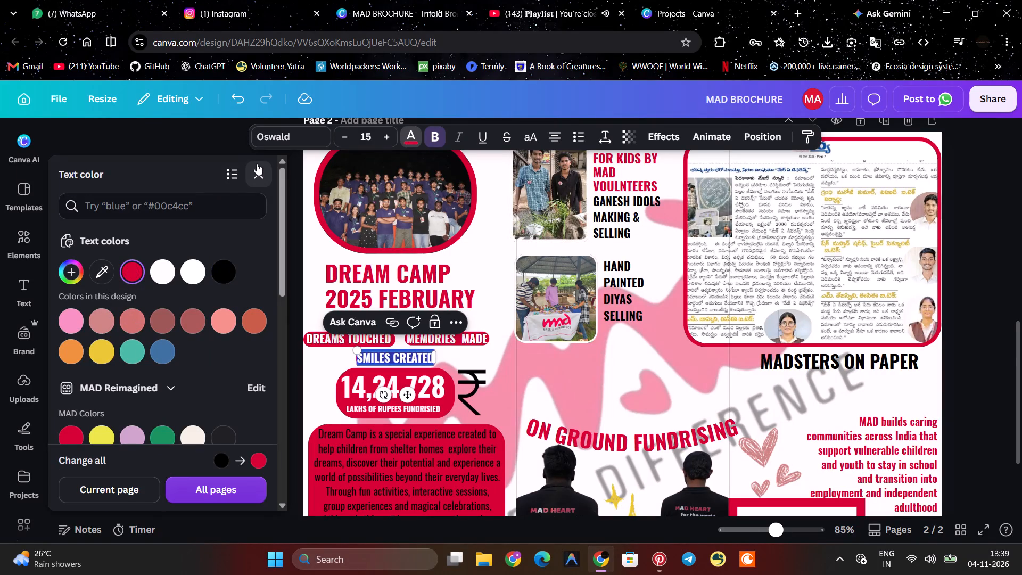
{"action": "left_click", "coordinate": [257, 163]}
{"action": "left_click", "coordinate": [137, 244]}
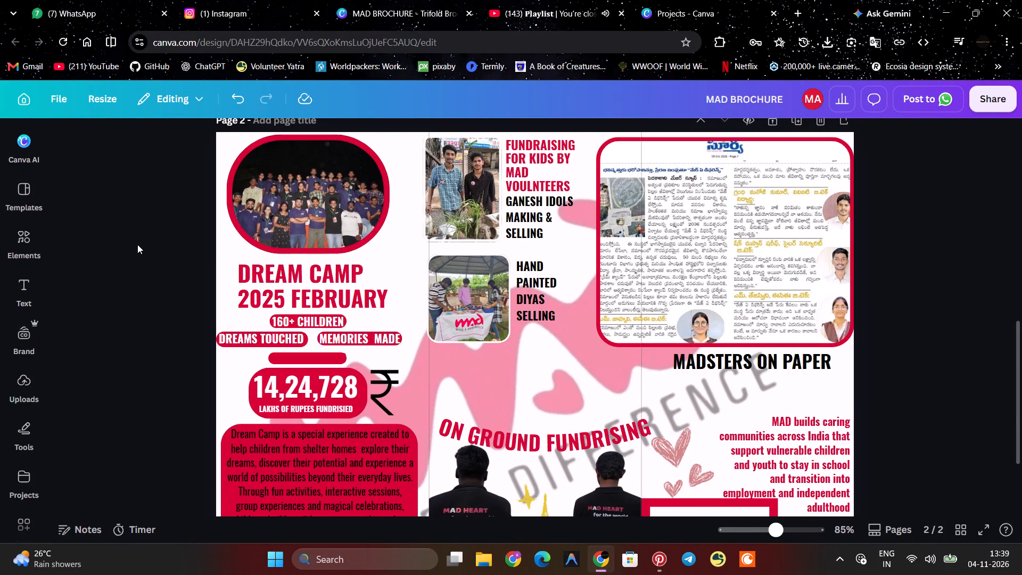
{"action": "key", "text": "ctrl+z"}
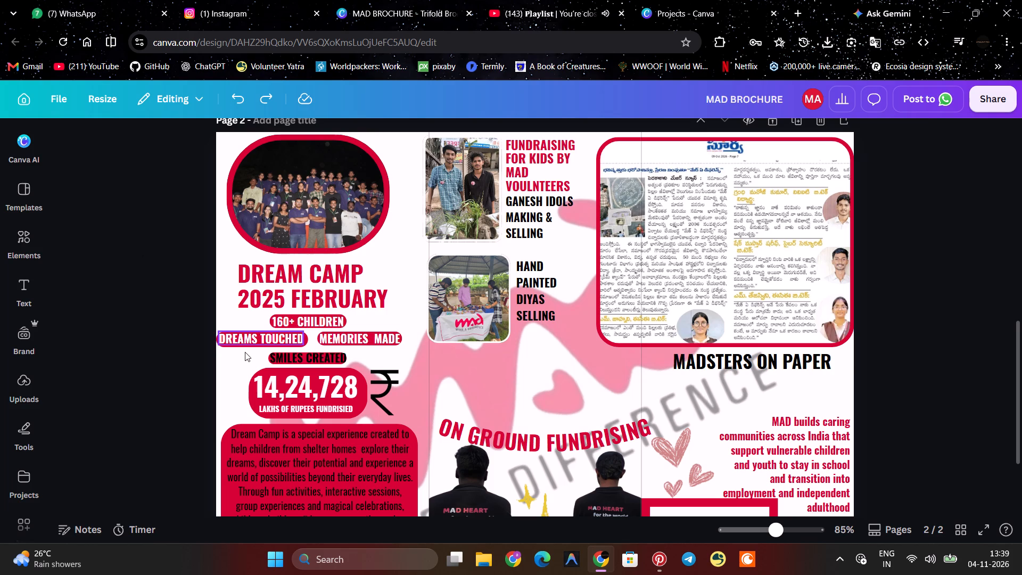
Recolour the SMILES CREATED label text on page 2 white and deselect it.
{"action": "double_click", "coordinate": [296, 355]}
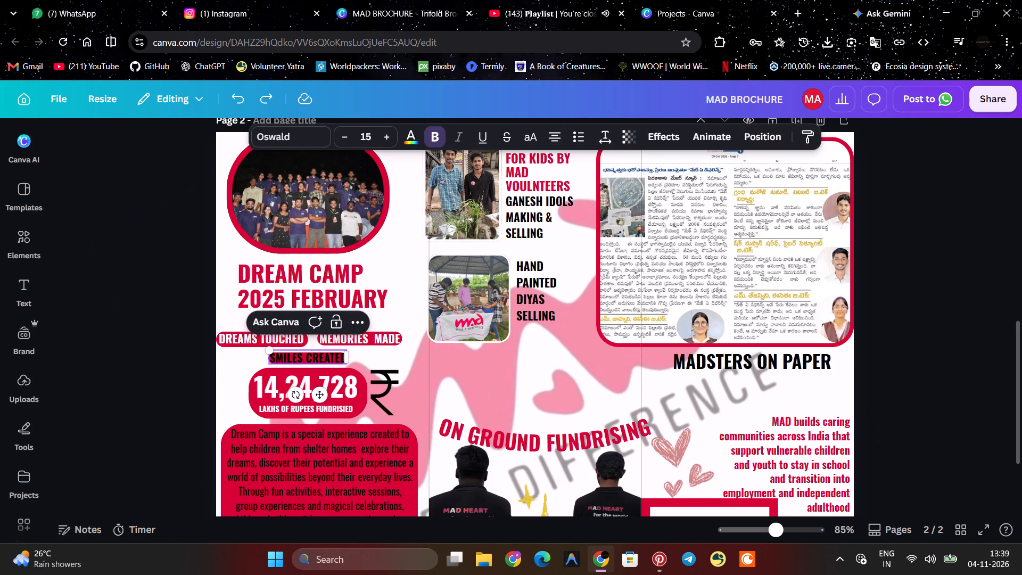
{"action": "key", "text": "ctrl+a"}
{"action": "left_click", "coordinate": [408, 126]}
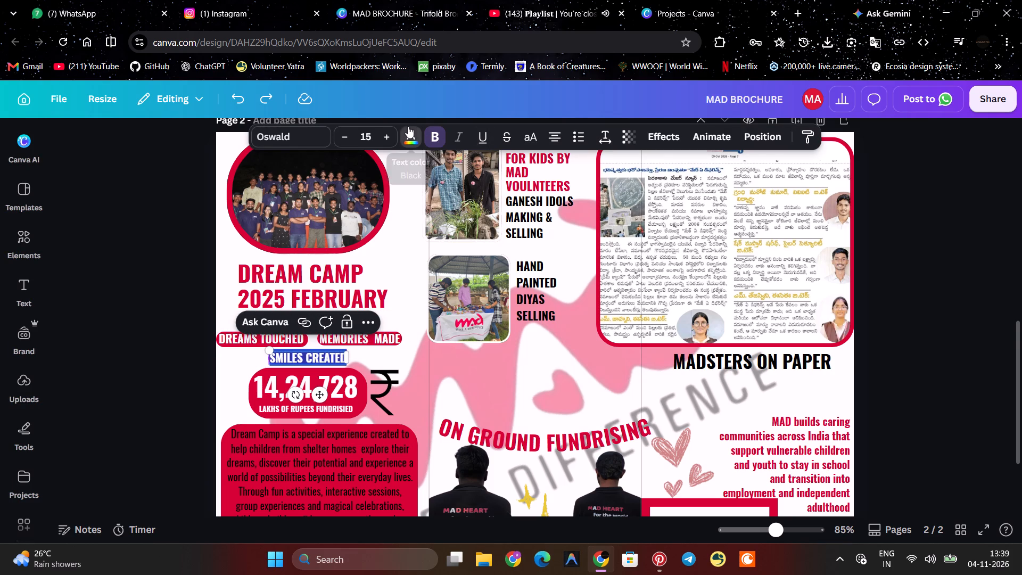
{"action": "left_click", "coordinate": [166, 266]}
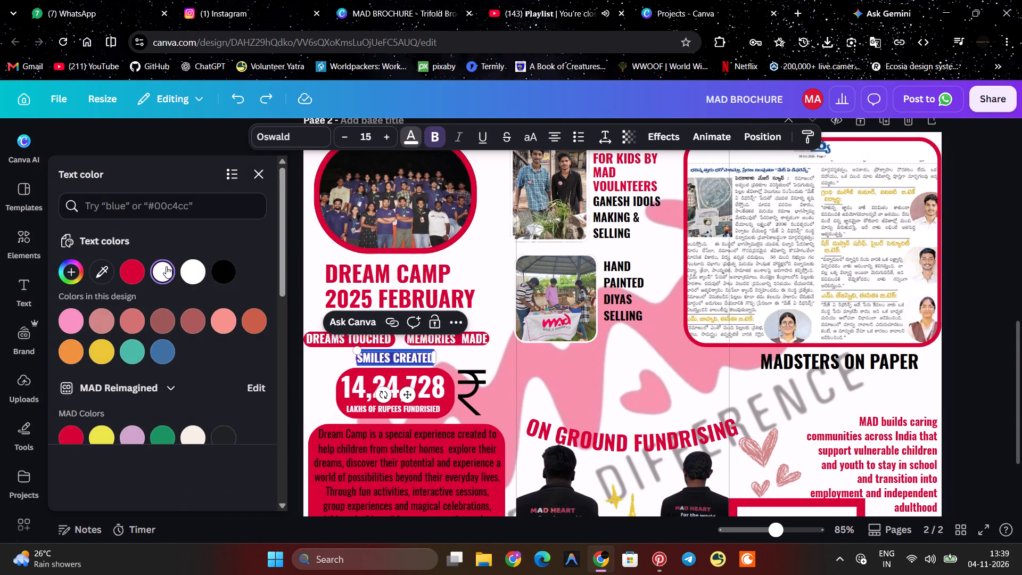
{"action": "left_click", "coordinate": [300, 268]}
{"action": "left_click", "coordinate": [132, 346]}
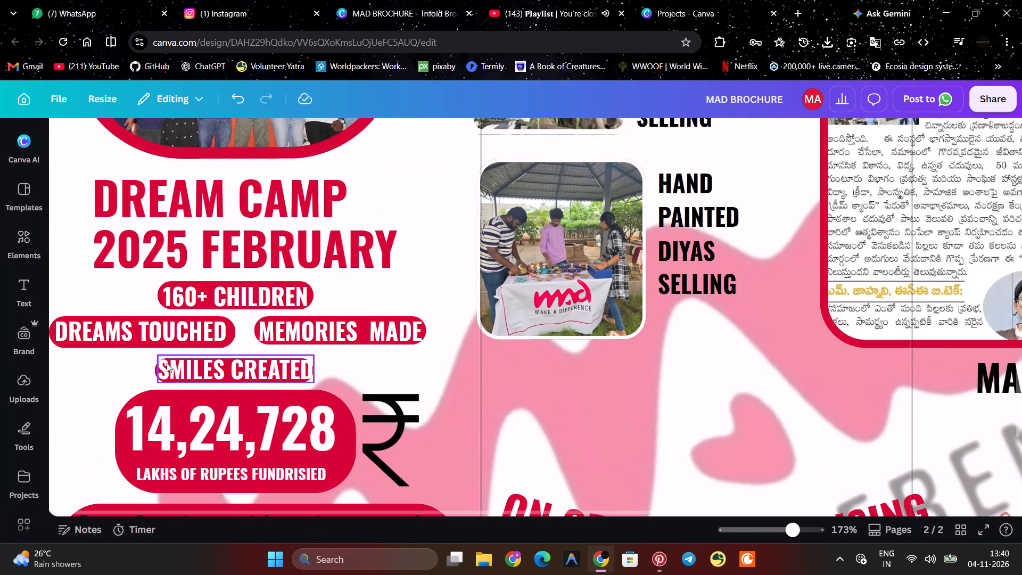
Shift the SMILES CREATED text up off its red label, and enlarge the label to about 38 by 6.3, nudged slightly right.
{"action": "left_click", "coordinate": [167, 359]}
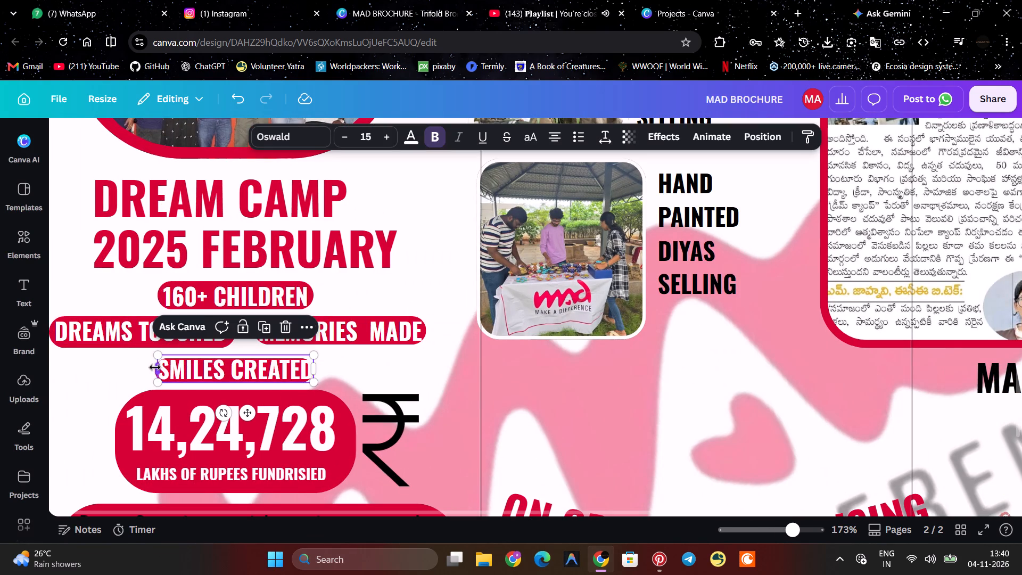
{"action": "left_click", "coordinate": [156, 368]}
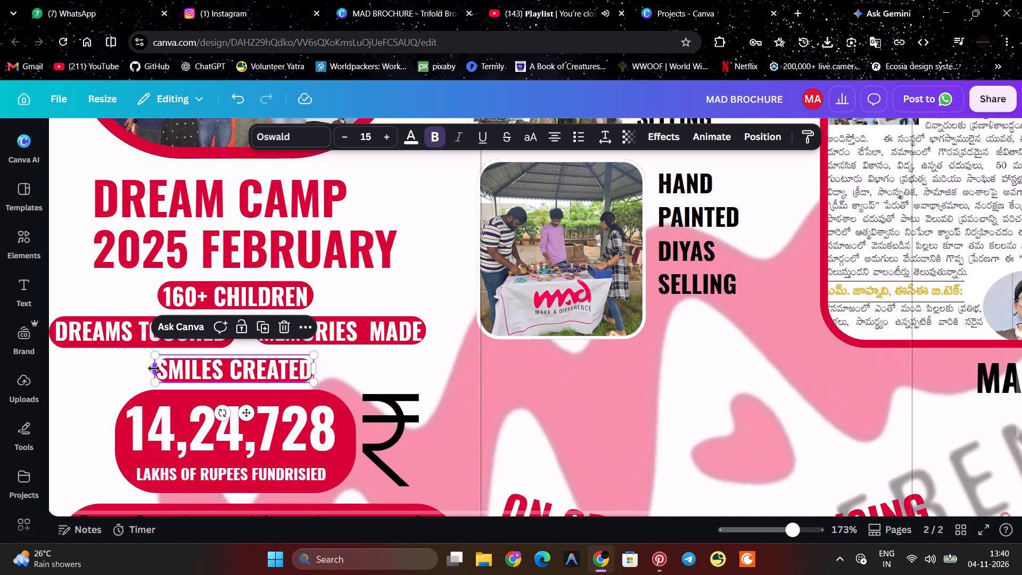
{"action": "left_click", "coordinate": [145, 368]}
{"action": "left_click_drag", "start_coordinate": [194, 371], "coordinate": [194, 359]}
{"action": "left_click", "coordinate": [194, 380]}
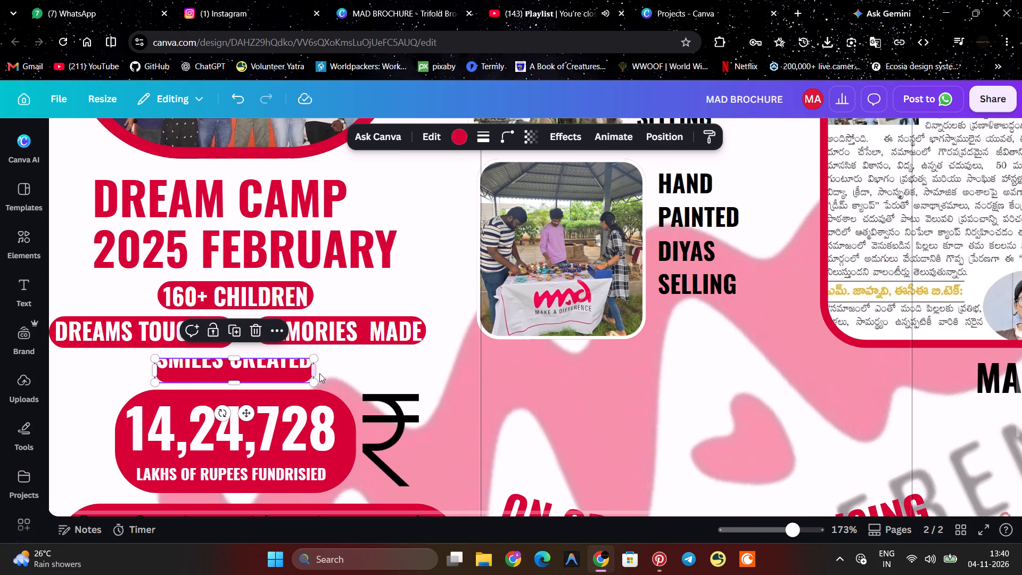
{"action": "left_click_drag", "start_coordinate": [315, 371], "coordinate": [322, 370]}
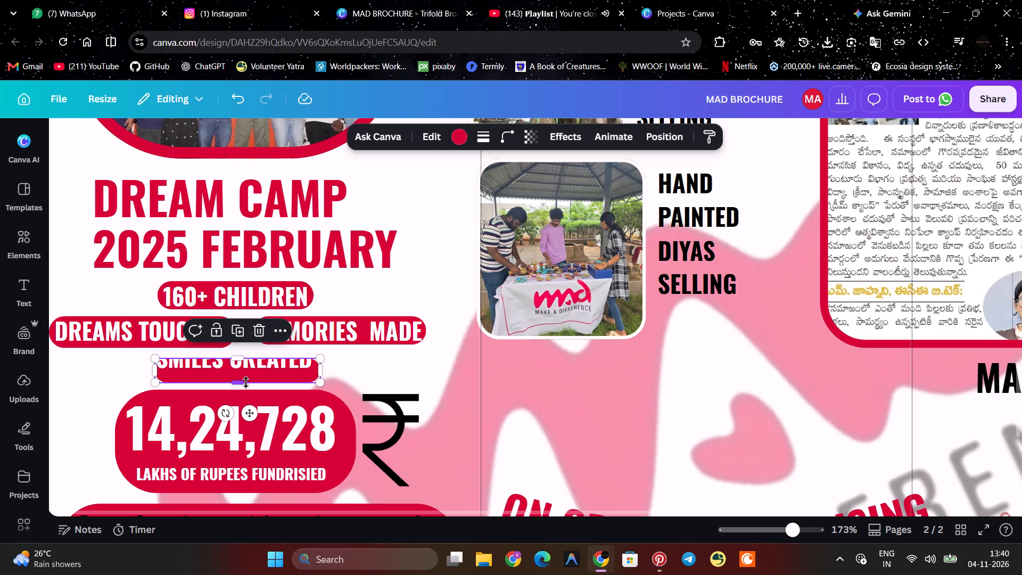
{"action": "left_click", "coordinate": [241, 358]}
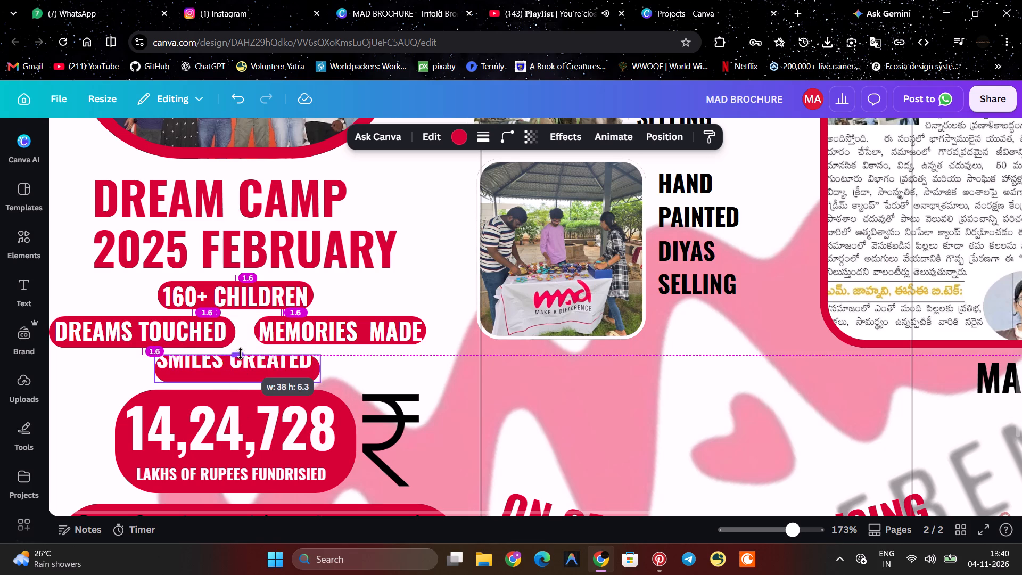
{"action": "left_click", "coordinate": [240, 363]}
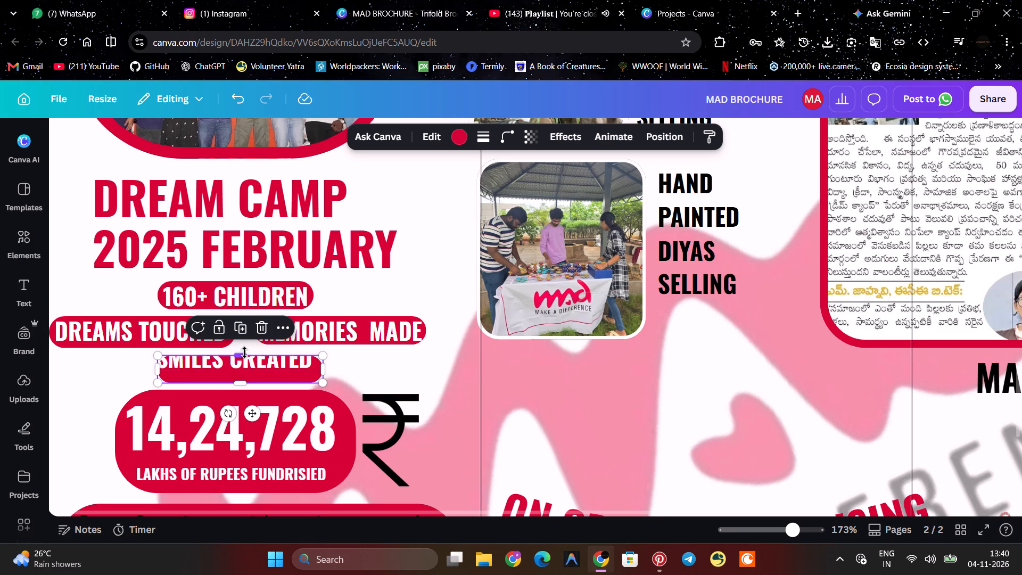
Move the SMILES CREATED text back down and slightly right so it sits centred on its enlarged red label.
{"action": "left_click", "coordinate": [163, 349]}
{"action": "left_click_drag", "start_coordinate": [200, 358], "coordinate": [201, 360]}
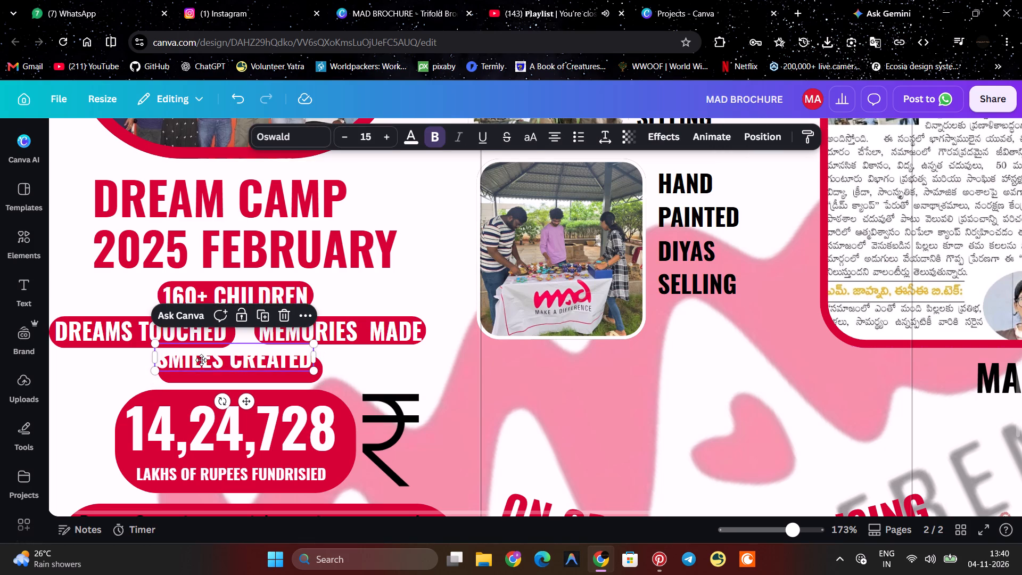
{"action": "left_click_drag", "start_coordinate": [201, 360], "coordinate": [207, 367]}
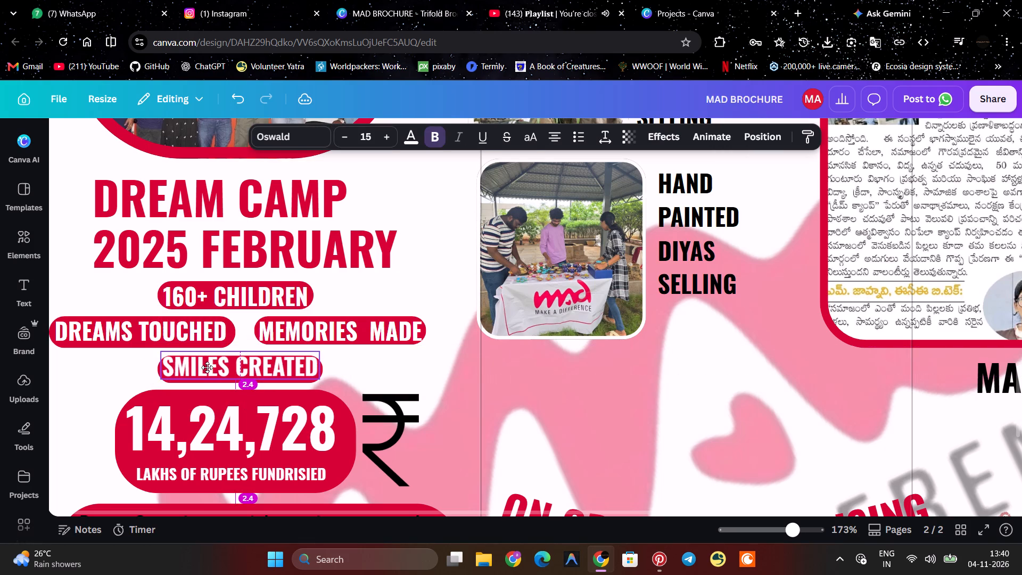
{"action": "left_click_drag", "start_coordinate": [207, 367], "coordinate": [207, 369]}
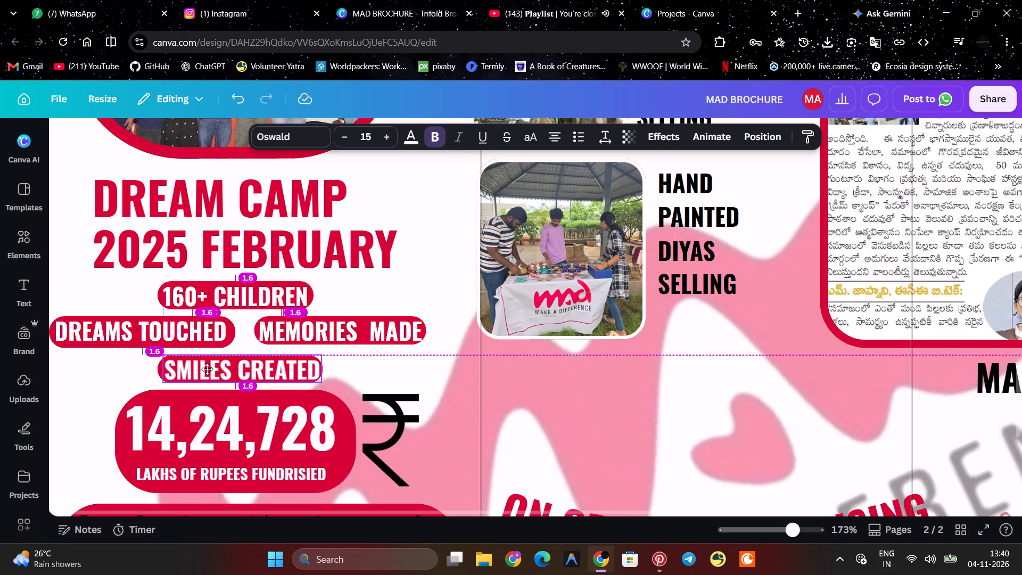
{"action": "left_click_drag", "start_coordinate": [207, 369], "coordinate": [207, 368]}
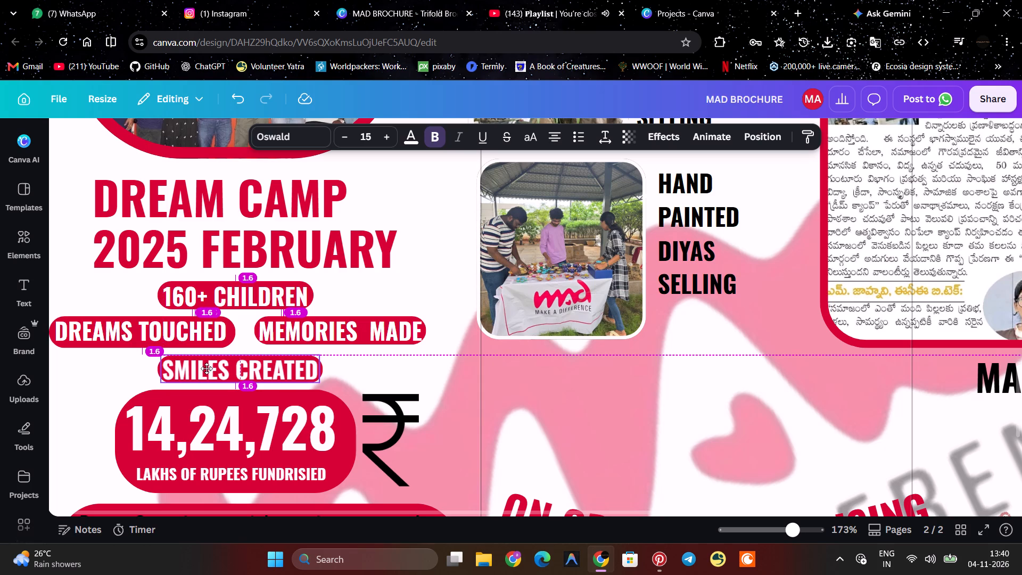
{"action": "left_click_drag", "start_coordinate": [207, 368], "coordinate": [207, 368]}
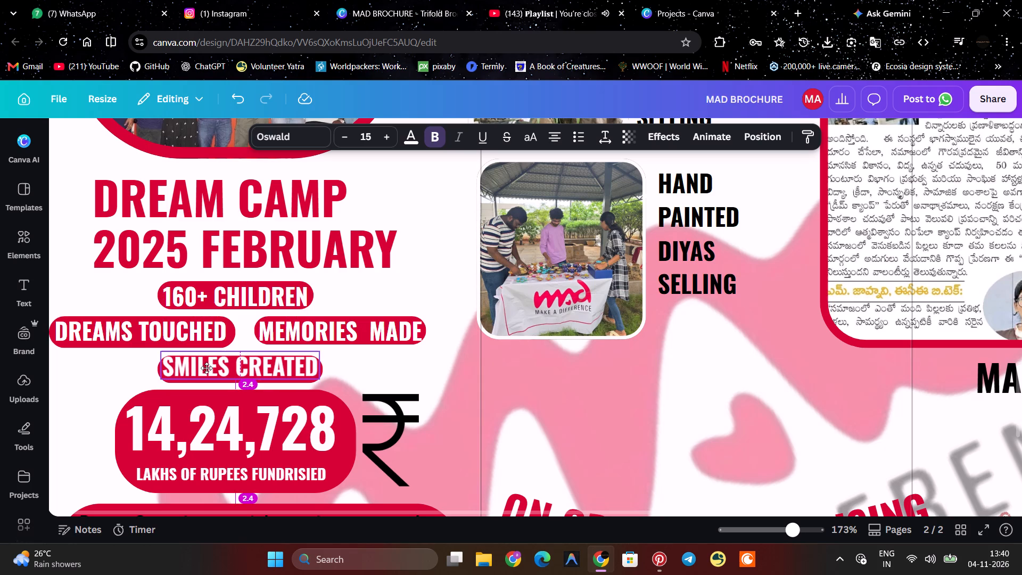
{"action": "left_click_drag", "start_coordinate": [207, 368], "coordinate": [207, 369]}
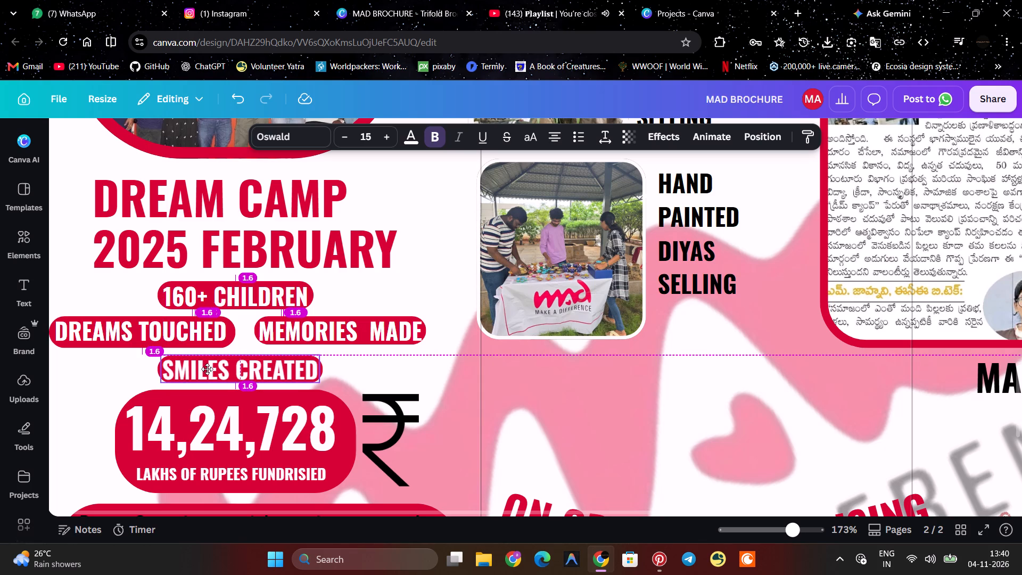
{"action": "left_click_drag", "start_coordinate": [207, 369], "coordinate": [207, 368]}
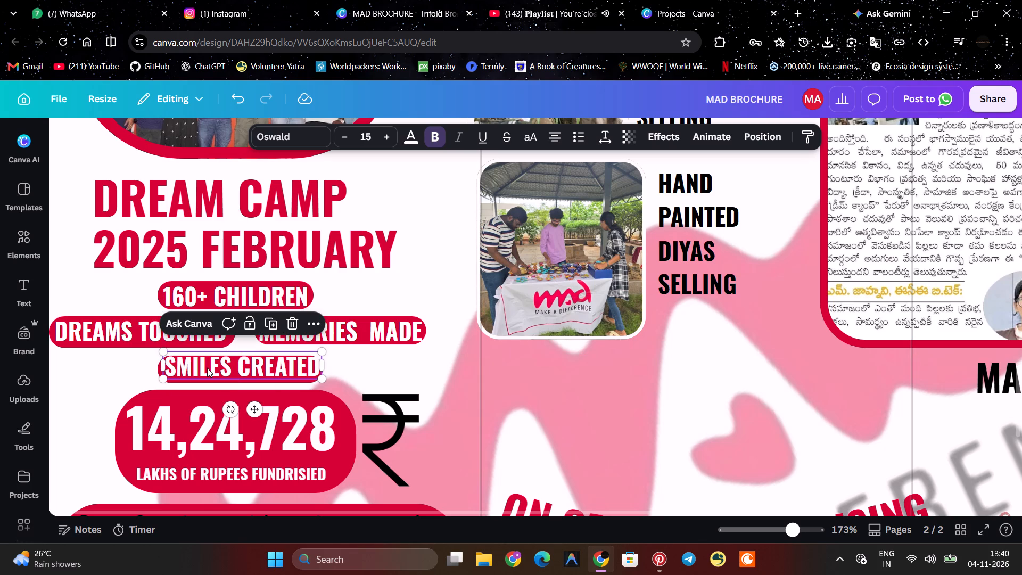
{"action": "left_click", "coordinate": [207, 368]}
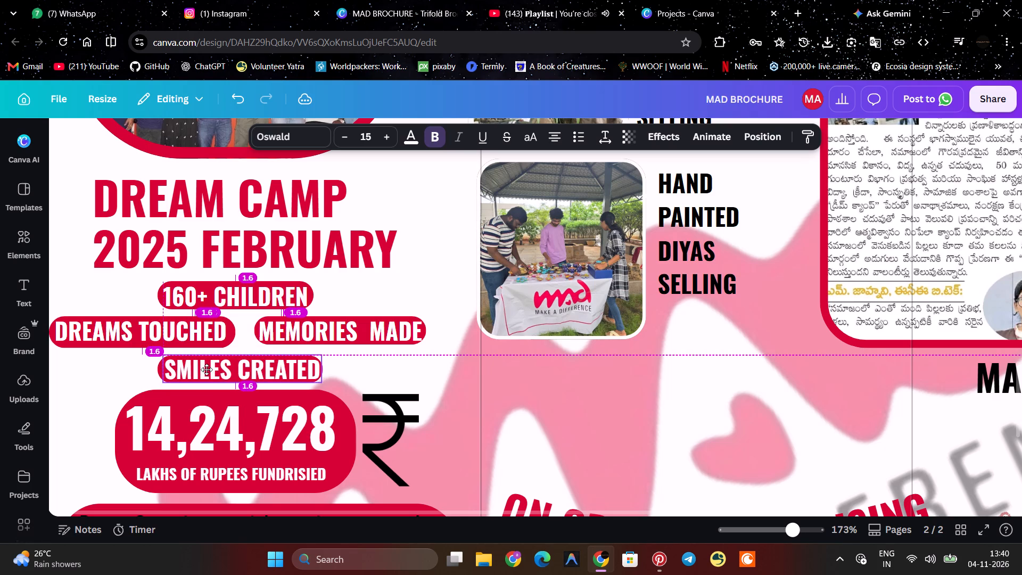
{"action": "left_click", "coordinate": [340, 372]}
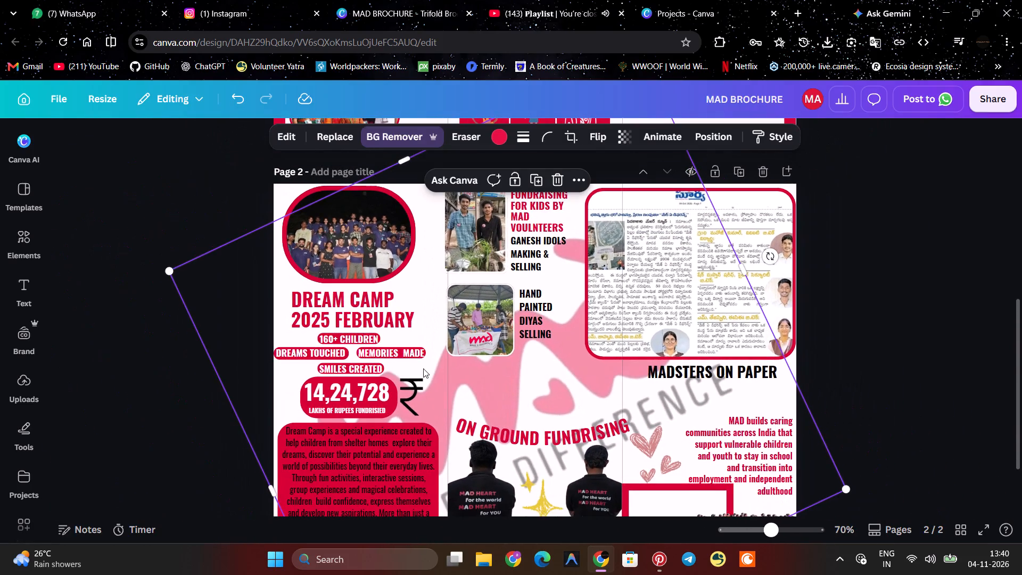
Review both brochure pages to check the overall layout, label colours and alignment.
{"action": "scroll", "coordinate": [550, 392], "scroll_direction": "down", "scroll_amount": 3}
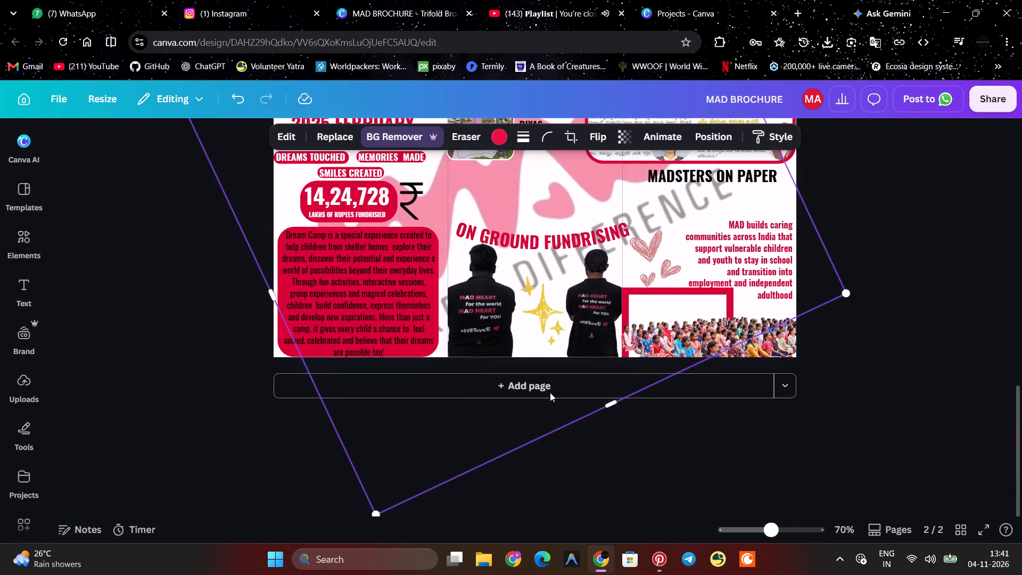
{"action": "scroll", "coordinate": [550, 392], "scroll_direction": "up", "scroll_amount": 12}
{"action": "scroll", "coordinate": [550, 392], "scroll_direction": "down", "scroll_amount": 10}
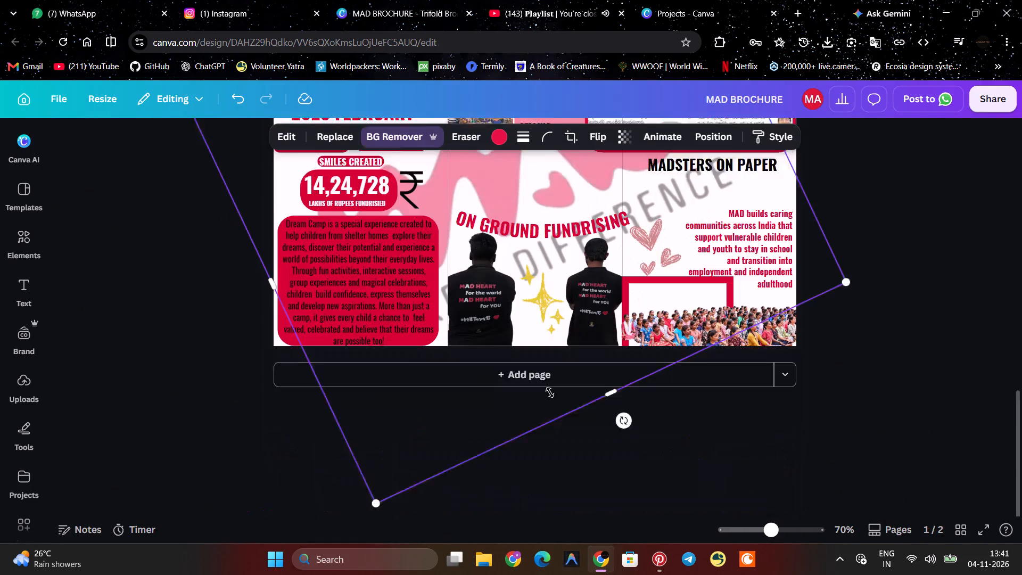
{"action": "scroll", "coordinate": [550, 392], "scroll_direction": "up", "scroll_amount": 4}
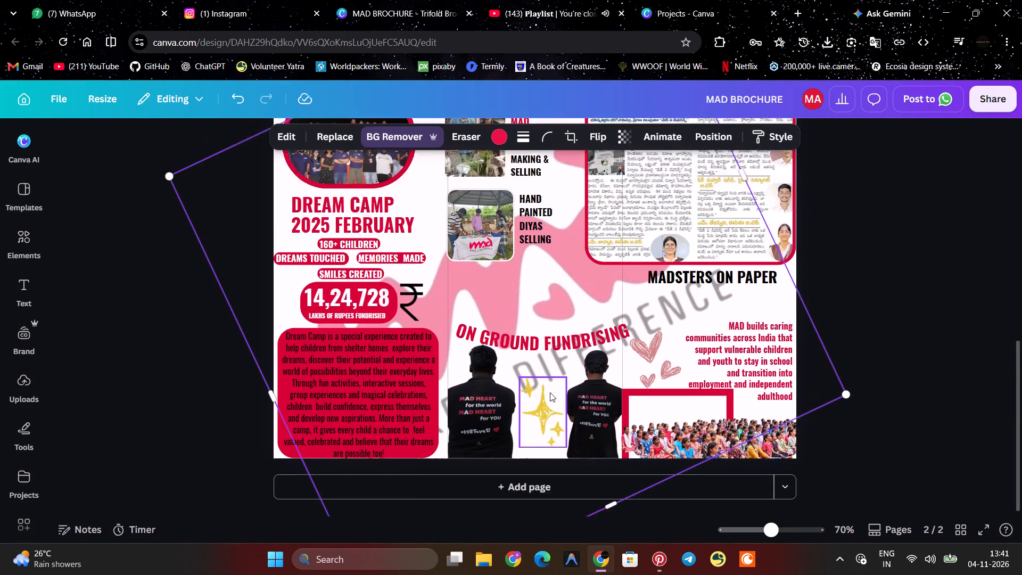
{"action": "scroll", "coordinate": [550, 392], "scroll_direction": "up", "scroll_amount": 3}
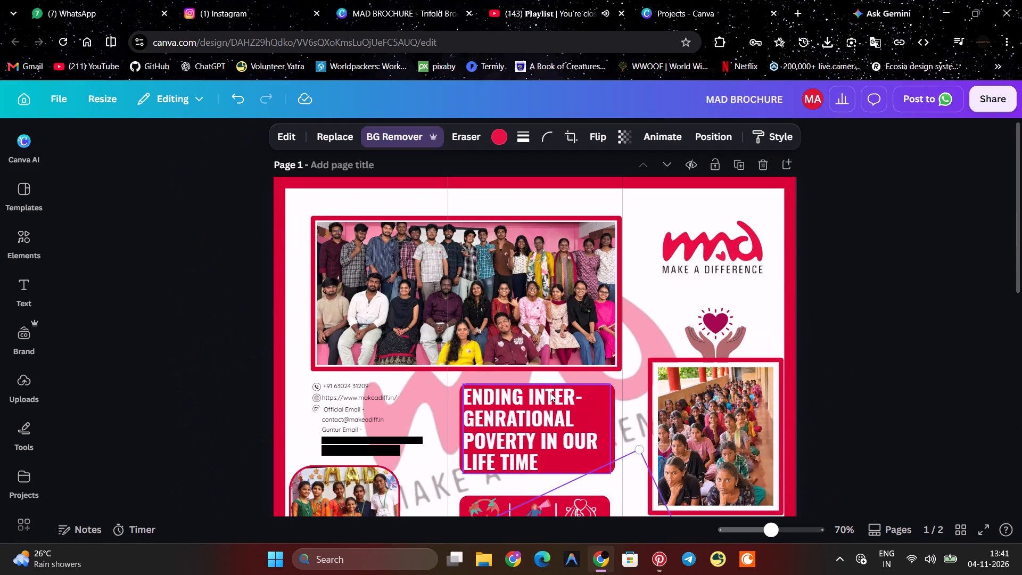
{"action": "scroll", "coordinate": [550, 392], "scroll_direction": "down", "scroll_amount": 5}
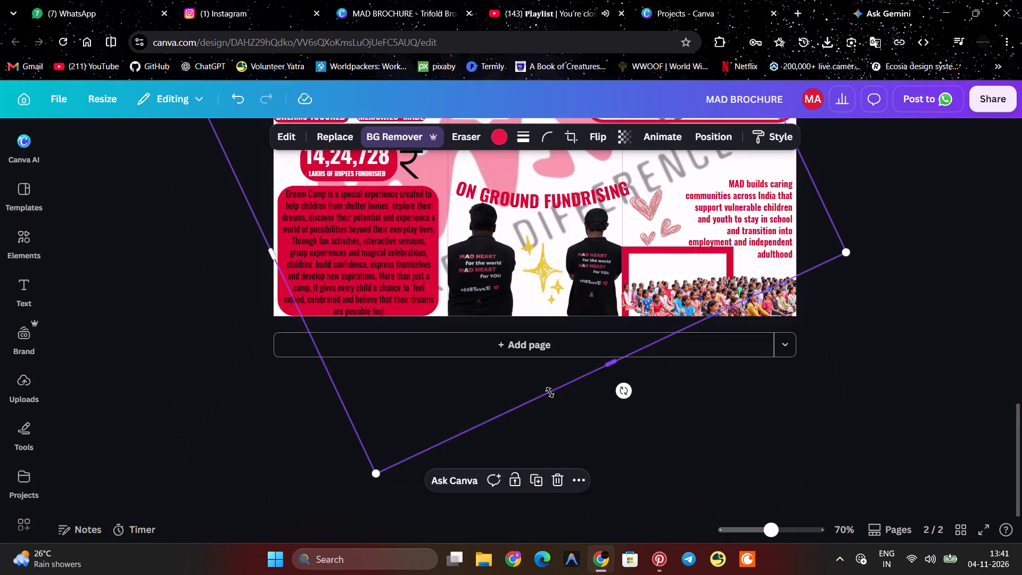
Deselect the tilted watermark image on page 2.
{"action": "left_click", "coordinate": [624, 421]}
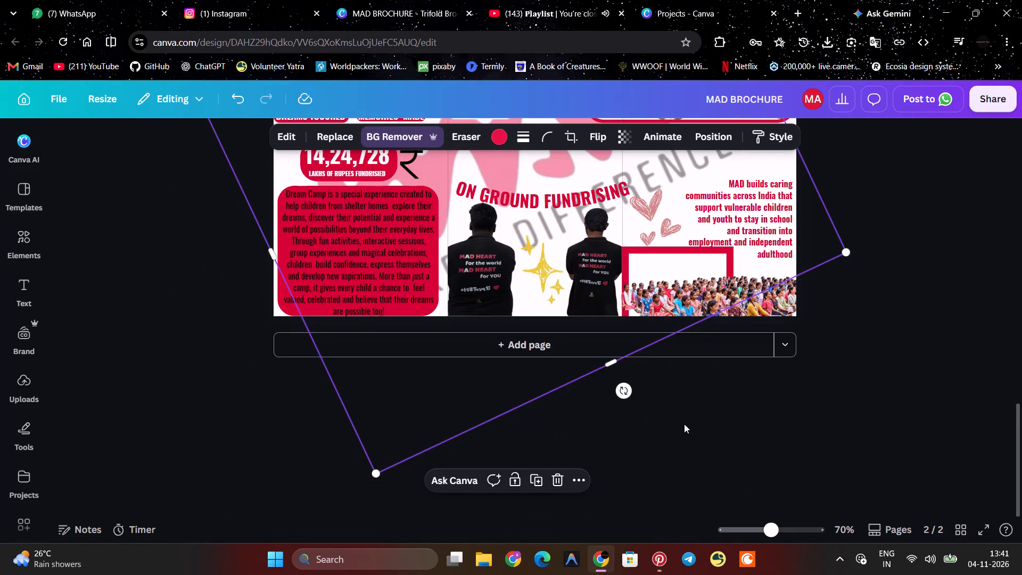
{"action": "left_click", "coordinate": [684, 424]}
{"action": "scroll", "coordinate": [768, 447], "scroll_direction": "up", "scroll_amount": 2}
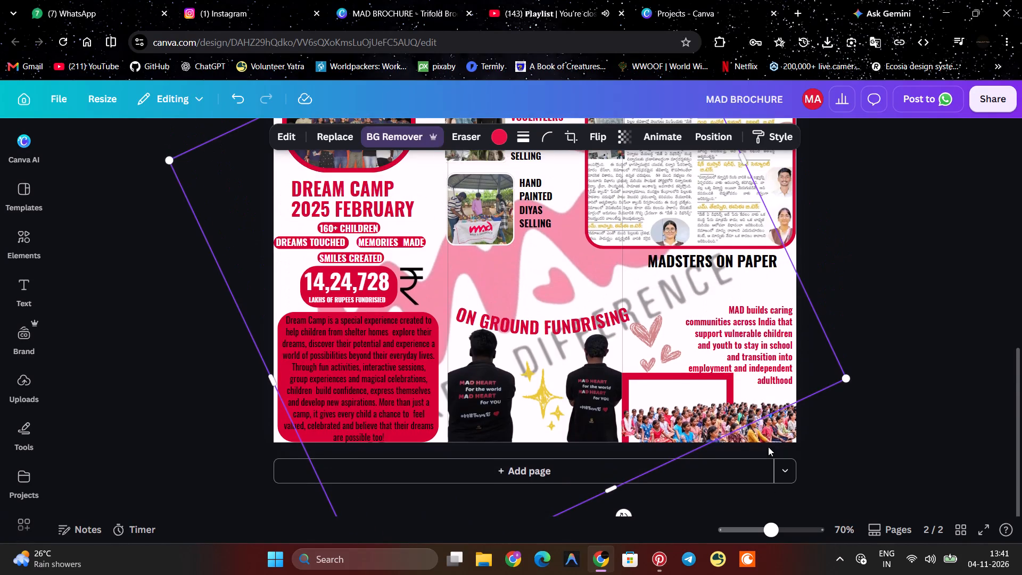
{"action": "scroll", "coordinate": [768, 447], "scroll_direction": "up", "scroll_amount": 2}
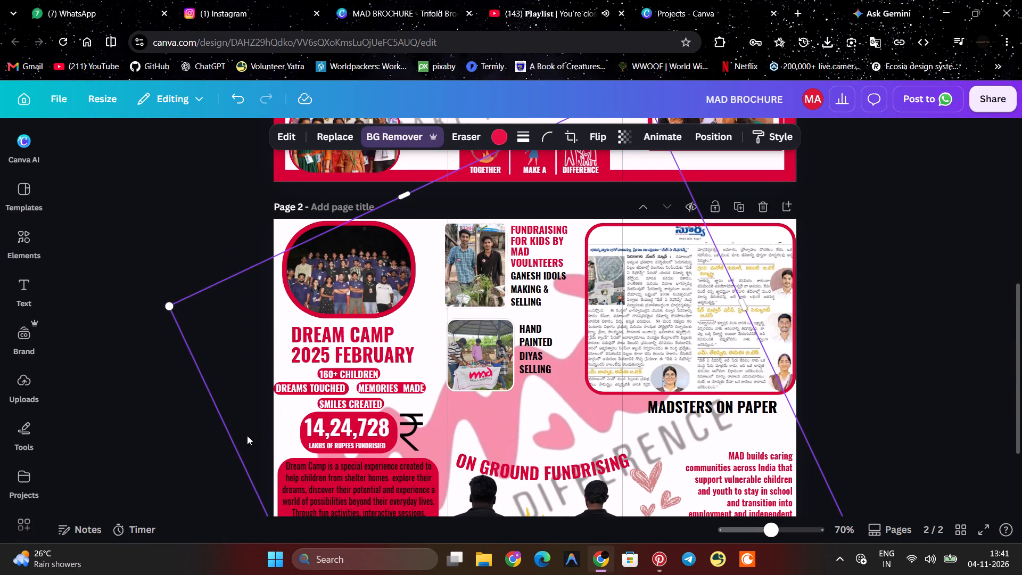
{"action": "left_click", "coordinate": [183, 457]}
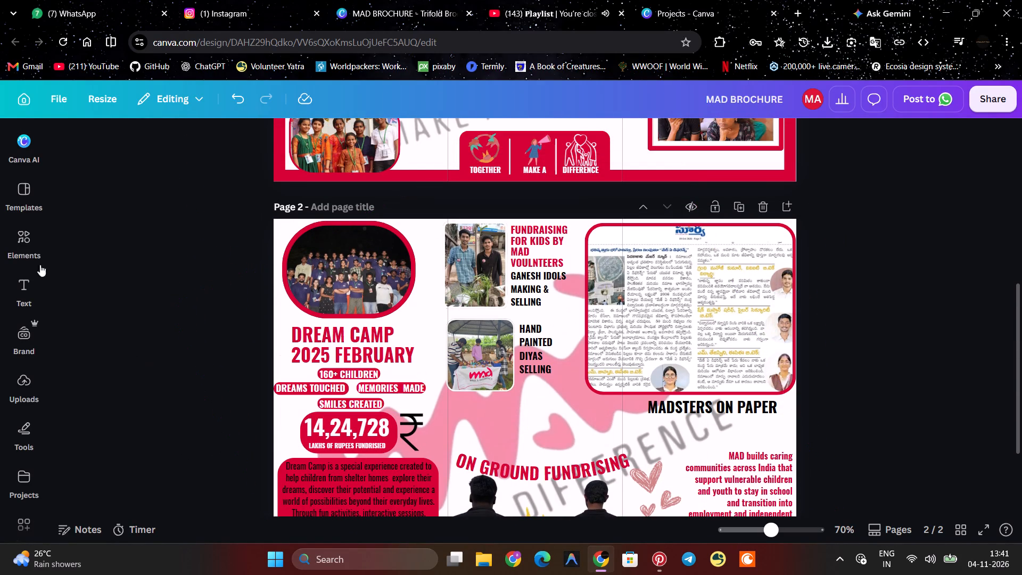
Browse the shape library's categories, including abstract shapes and arrows, for a curved shape suited to page 2.
{"action": "left_click", "coordinate": [20, 239]}
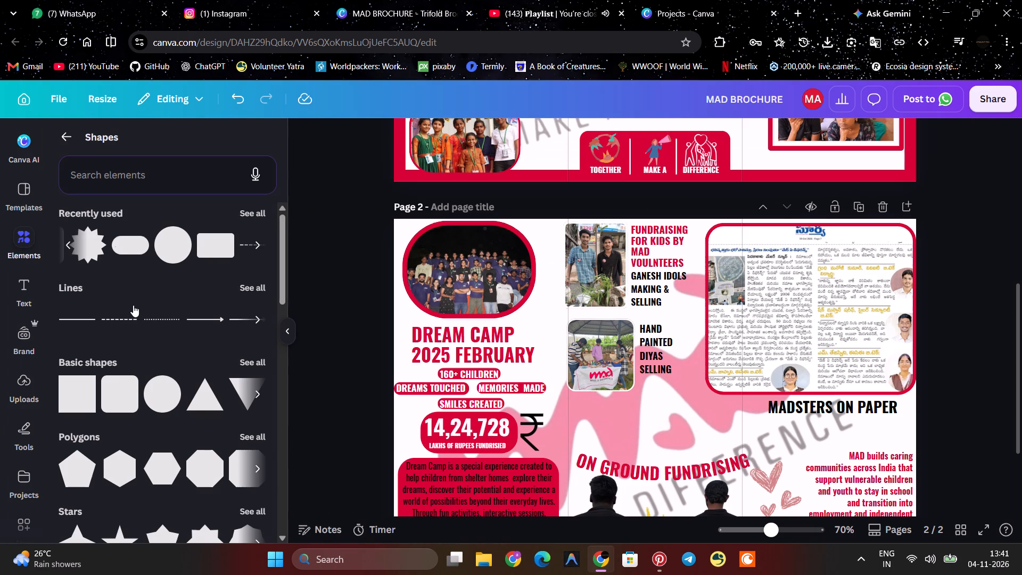
{"action": "scroll", "coordinate": [167, 365], "scroll_direction": "down", "scroll_amount": 2}
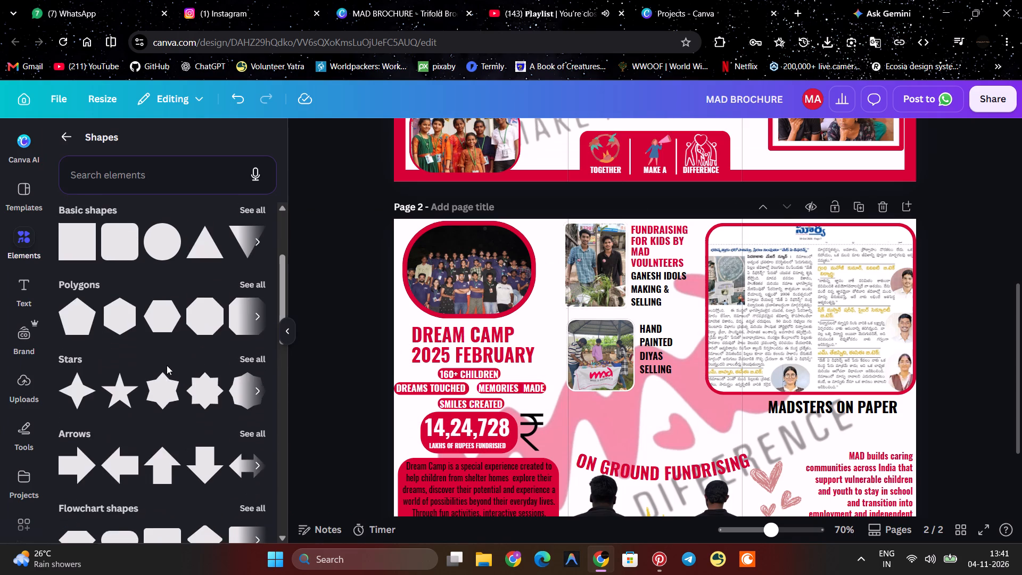
{"action": "scroll", "coordinate": [167, 365], "scroll_direction": "down", "scroll_amount": 4}
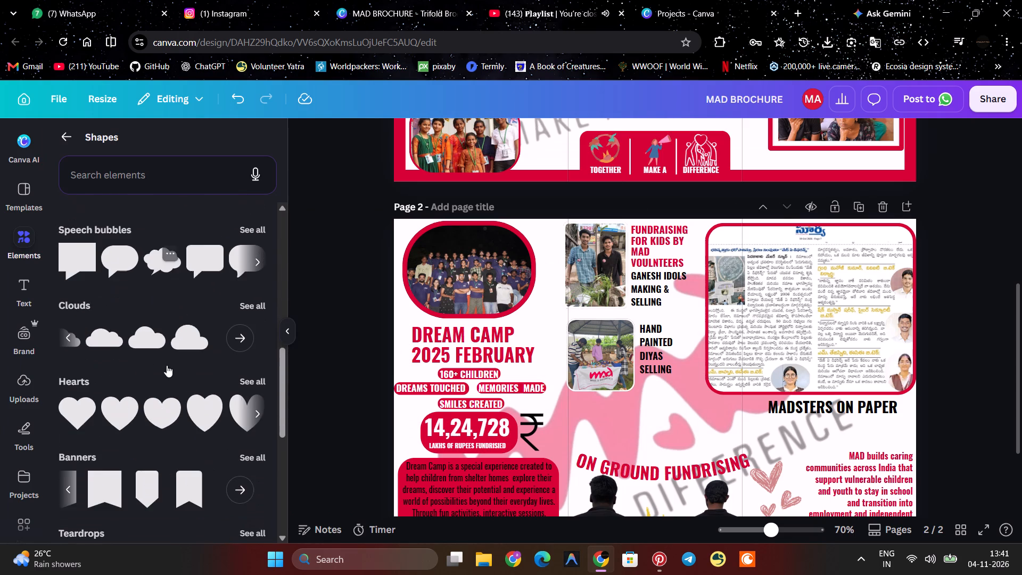
{"action": "scroll", "coordinate": [167, 365], "scroll_direction": "down", "scroll_amount": 5}
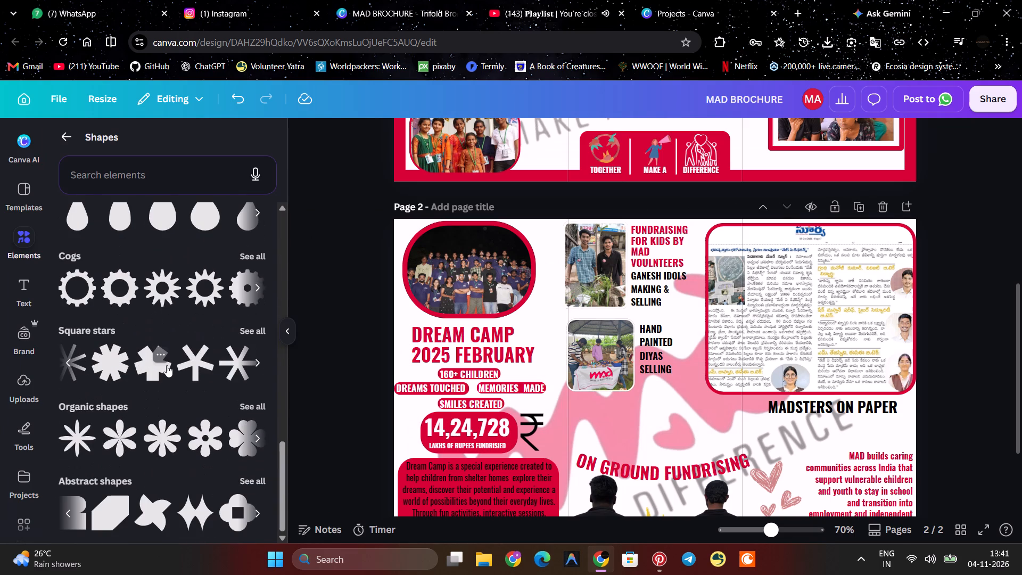
{"action": "scroll", "coordinate": [167, 365], "scroll_direction": "down", "scroll_amount": 1}
{"action": "left_click", "coordinate": [254, 514]}
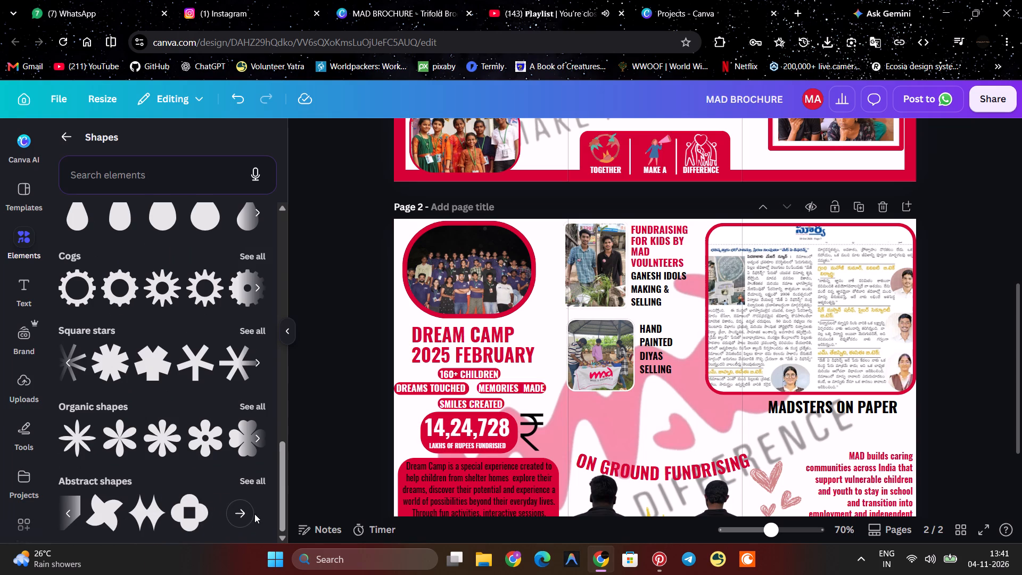
{"action": "left_click", "coordinate": [65, 512]}
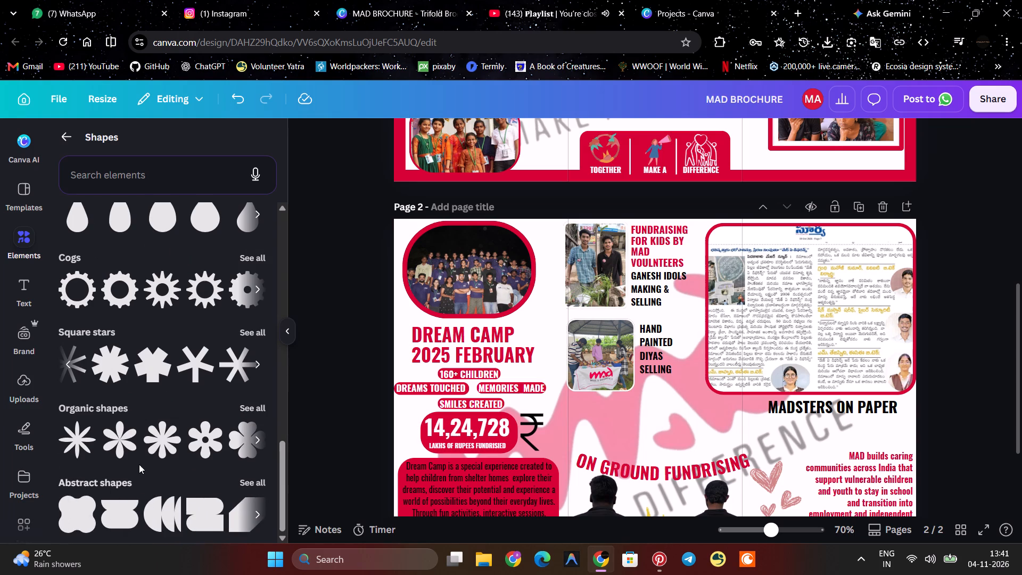
{"action": "scroll", "coordinate": [141, 464], "scroll_direction": "up", "scroll_amount": 4}
{"action": "scroll", "coordinate": [141, 464], "scroll_direction": "right", "scroll_amount": 1}
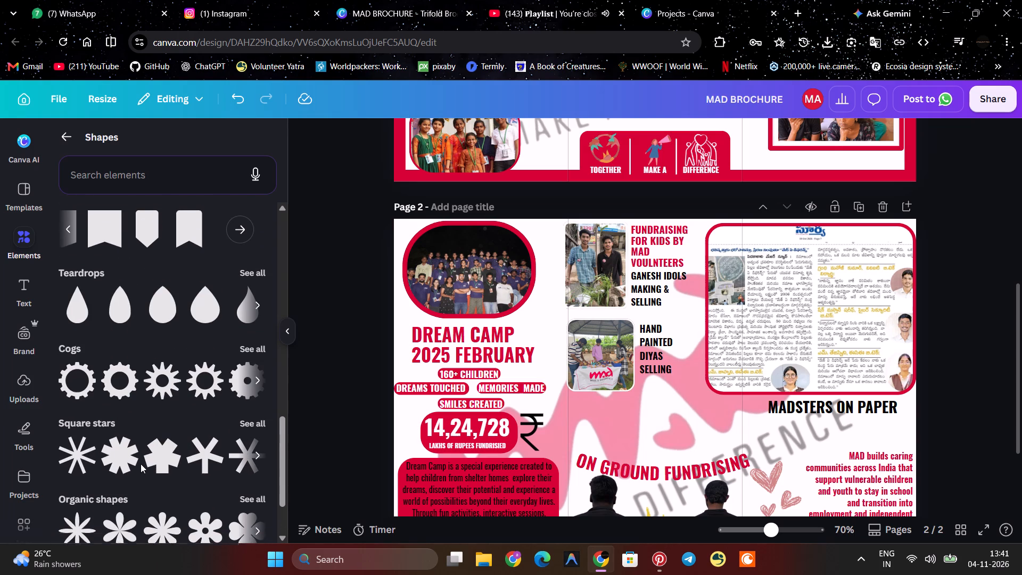
{"action": "scroll", "coordinate": [141, 464], "scroll_direction": "right", "scroll_amount": 2}
{"action": "scroll", "coordinate": [141, 464], "scroll_direction": "up", "scroll_amount": 2}
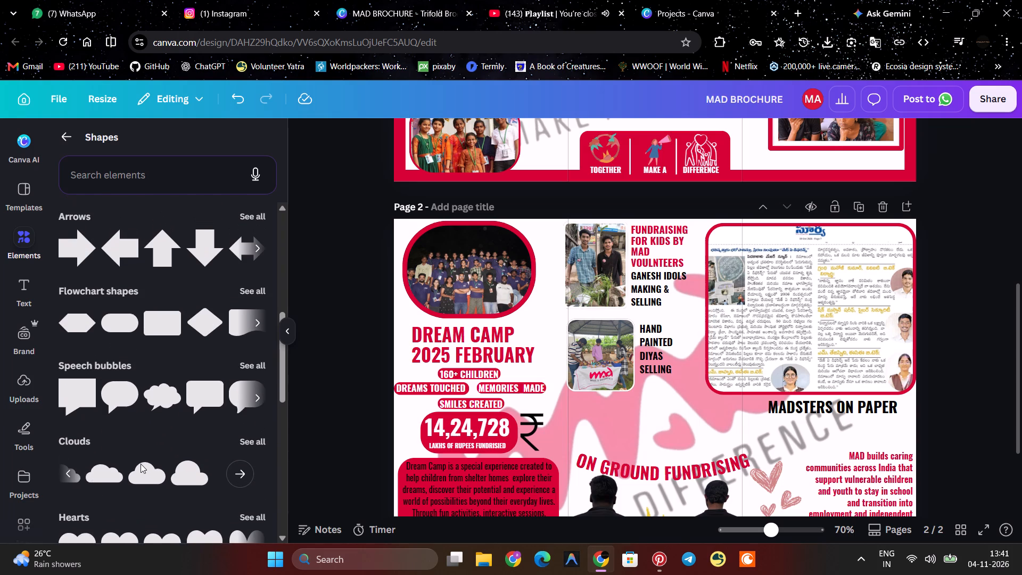
{"action": "scroll", "coordinate": [141, 464], "scroll_direction": "up", "scroll_amount": 2}
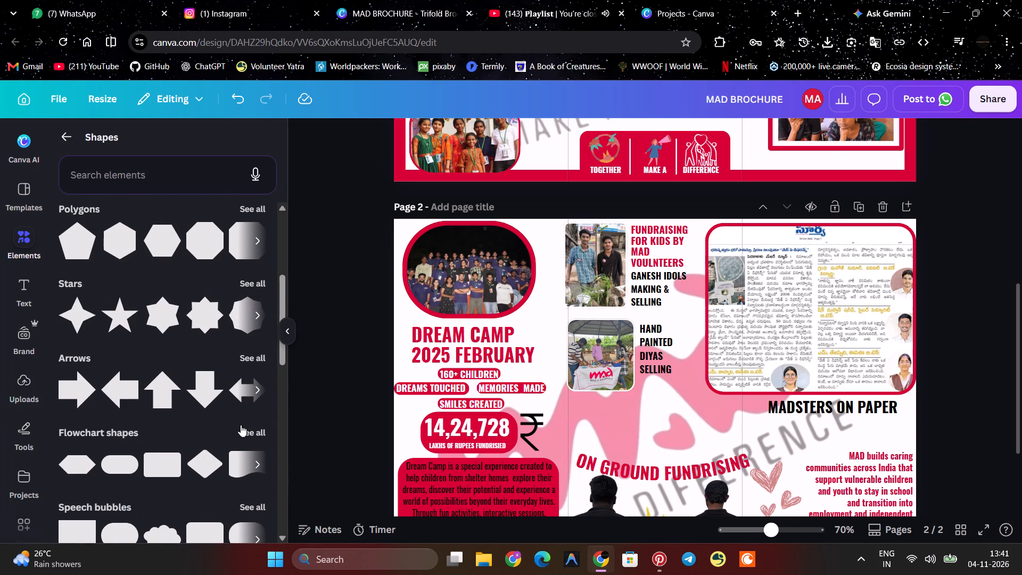
{"action": "left_click", "coordinate": [254, 383]}
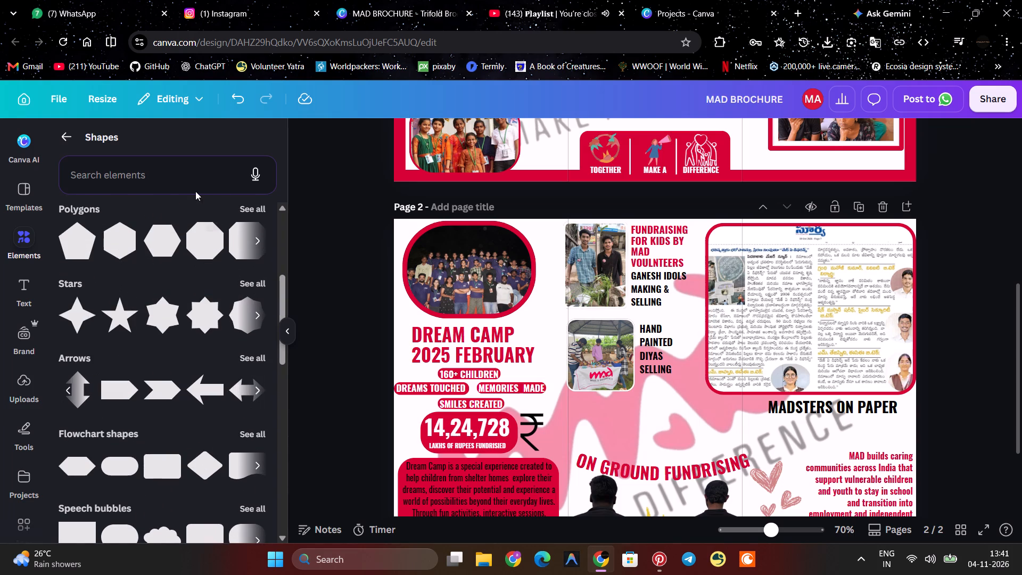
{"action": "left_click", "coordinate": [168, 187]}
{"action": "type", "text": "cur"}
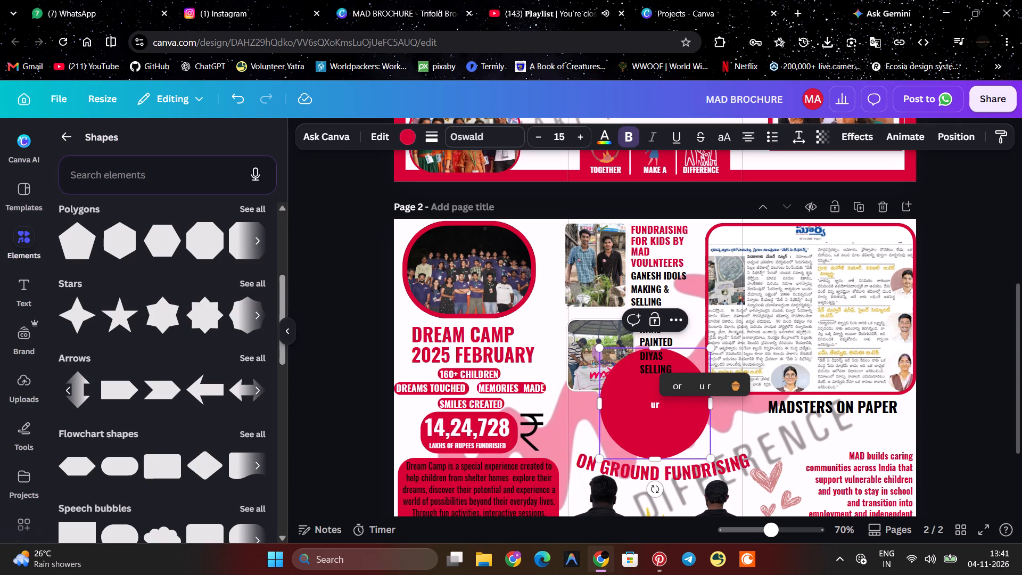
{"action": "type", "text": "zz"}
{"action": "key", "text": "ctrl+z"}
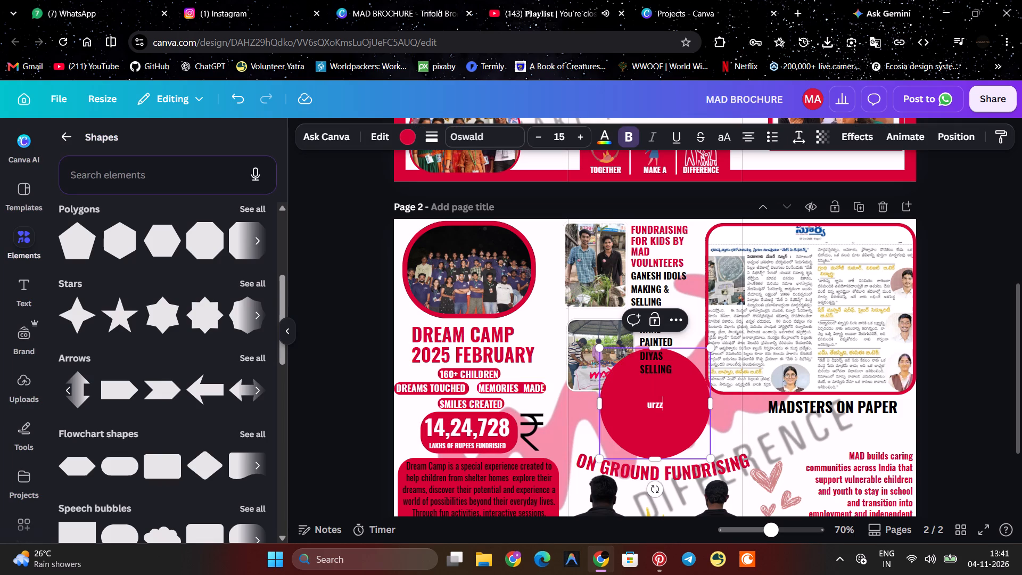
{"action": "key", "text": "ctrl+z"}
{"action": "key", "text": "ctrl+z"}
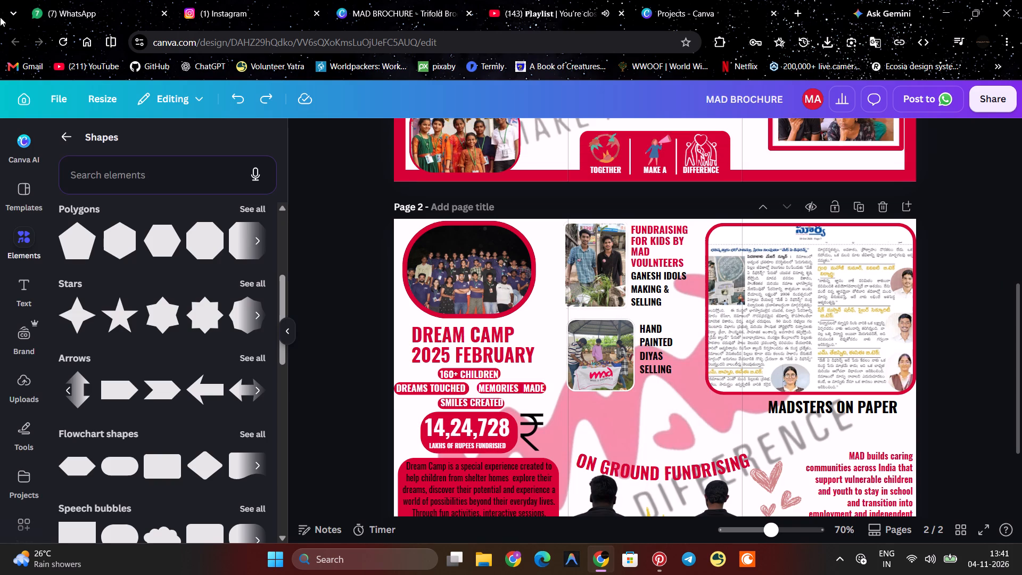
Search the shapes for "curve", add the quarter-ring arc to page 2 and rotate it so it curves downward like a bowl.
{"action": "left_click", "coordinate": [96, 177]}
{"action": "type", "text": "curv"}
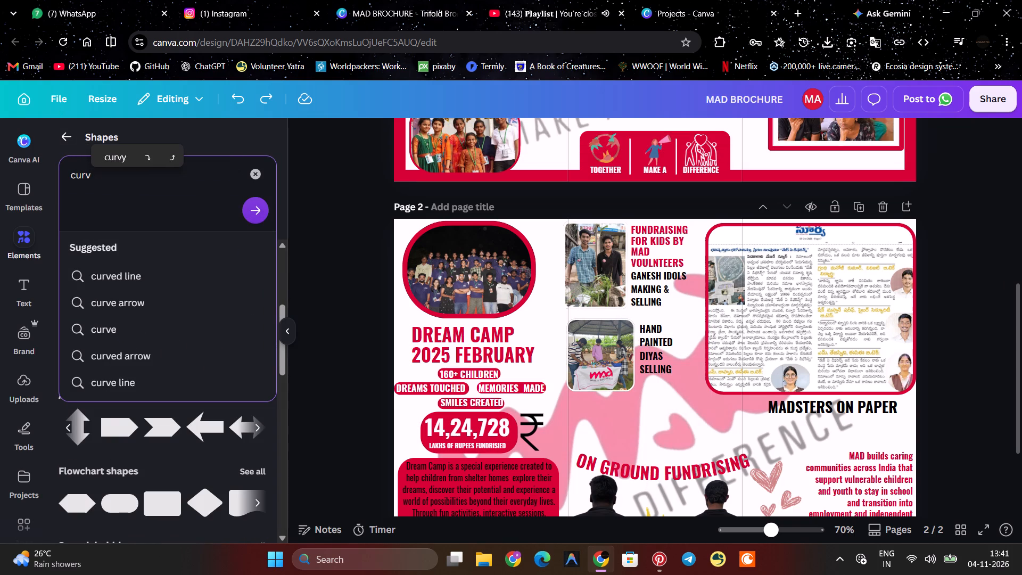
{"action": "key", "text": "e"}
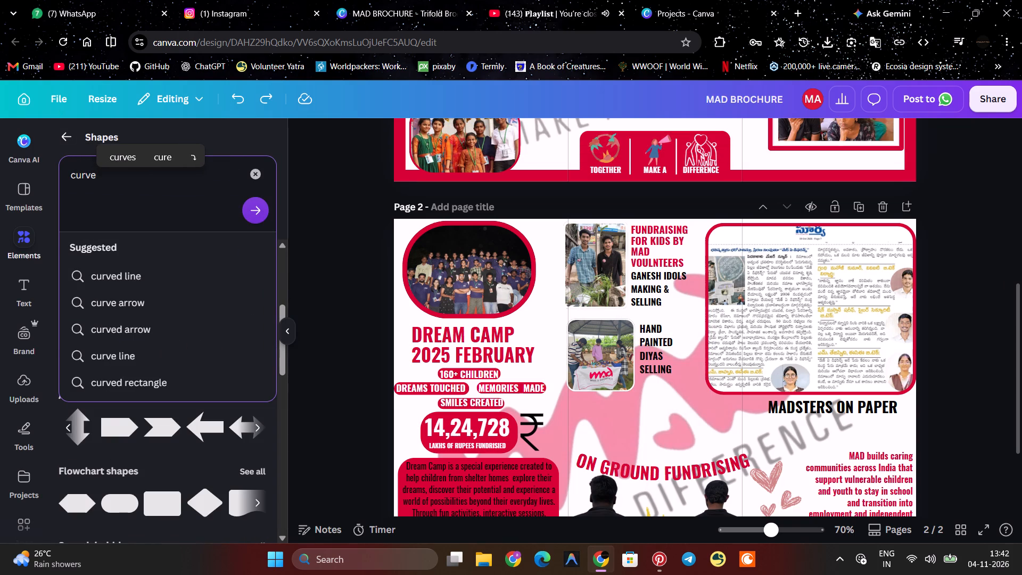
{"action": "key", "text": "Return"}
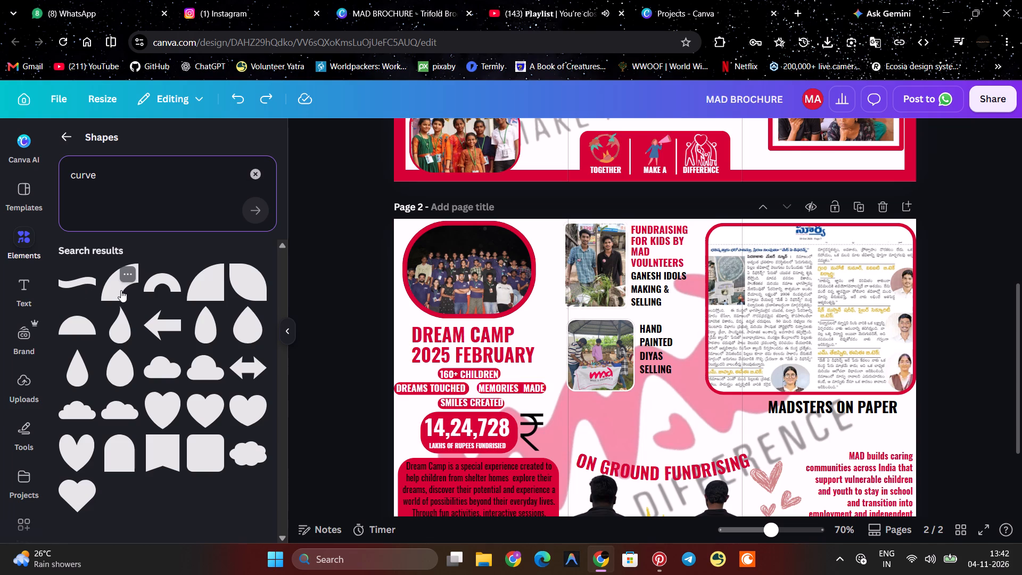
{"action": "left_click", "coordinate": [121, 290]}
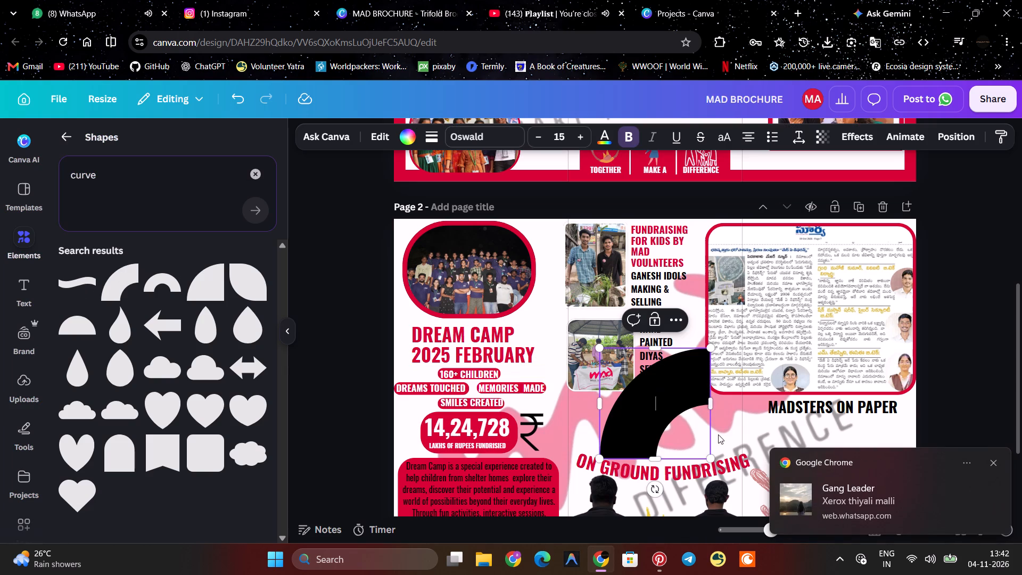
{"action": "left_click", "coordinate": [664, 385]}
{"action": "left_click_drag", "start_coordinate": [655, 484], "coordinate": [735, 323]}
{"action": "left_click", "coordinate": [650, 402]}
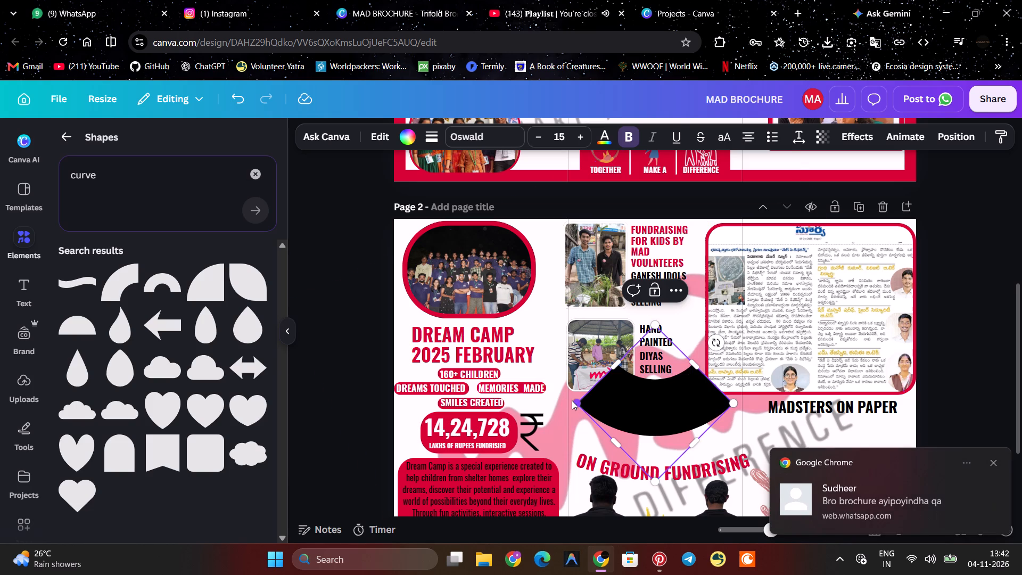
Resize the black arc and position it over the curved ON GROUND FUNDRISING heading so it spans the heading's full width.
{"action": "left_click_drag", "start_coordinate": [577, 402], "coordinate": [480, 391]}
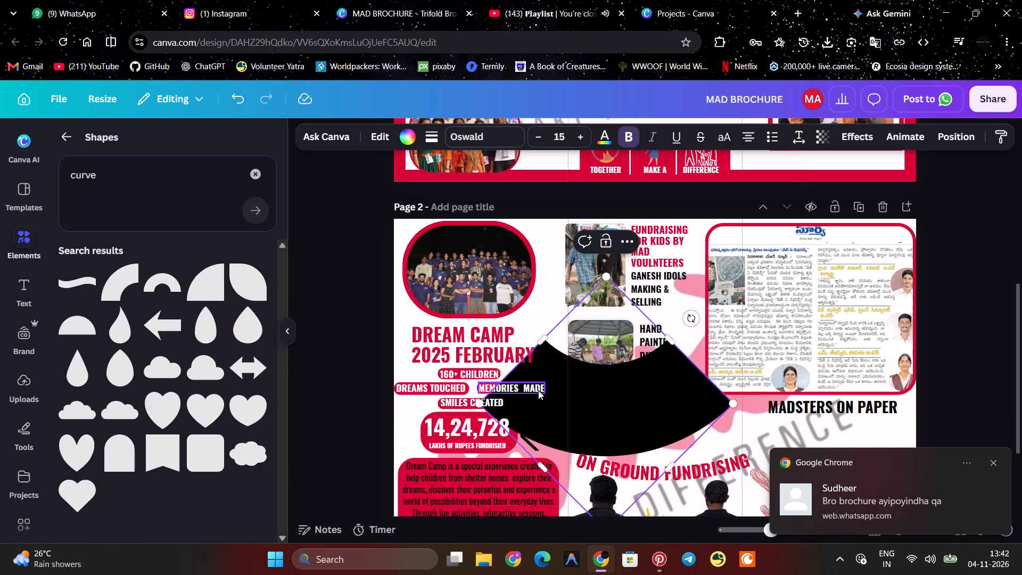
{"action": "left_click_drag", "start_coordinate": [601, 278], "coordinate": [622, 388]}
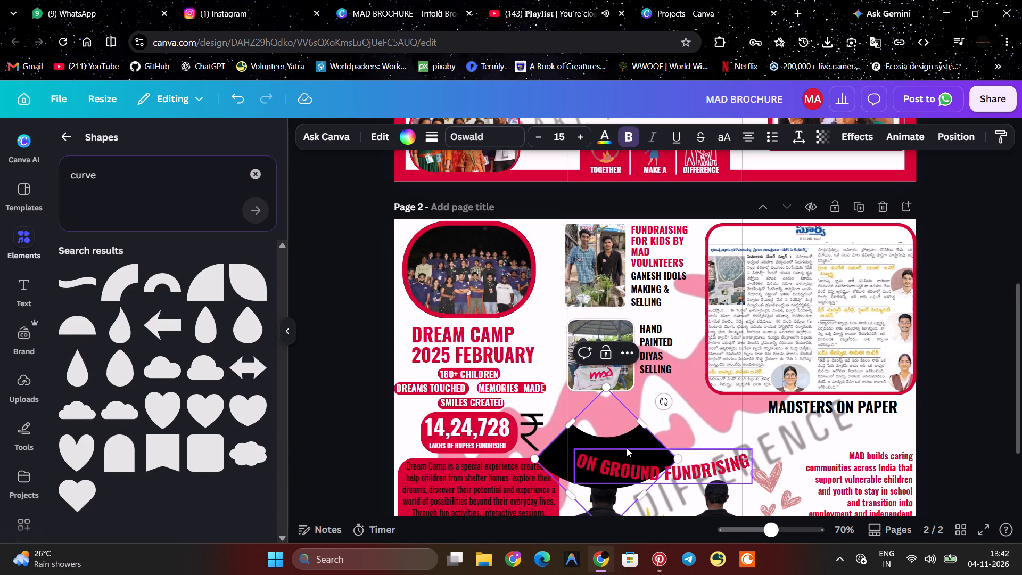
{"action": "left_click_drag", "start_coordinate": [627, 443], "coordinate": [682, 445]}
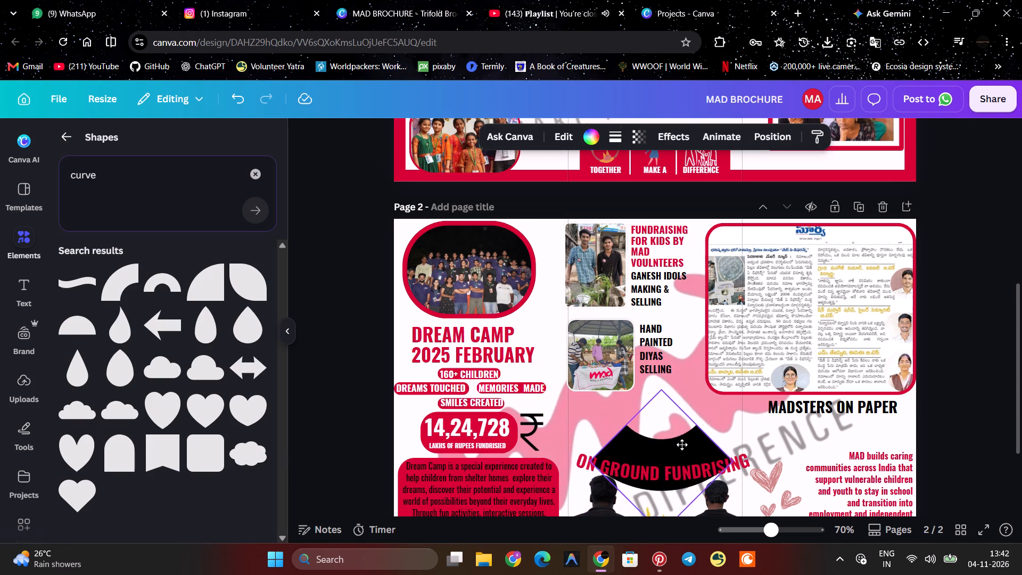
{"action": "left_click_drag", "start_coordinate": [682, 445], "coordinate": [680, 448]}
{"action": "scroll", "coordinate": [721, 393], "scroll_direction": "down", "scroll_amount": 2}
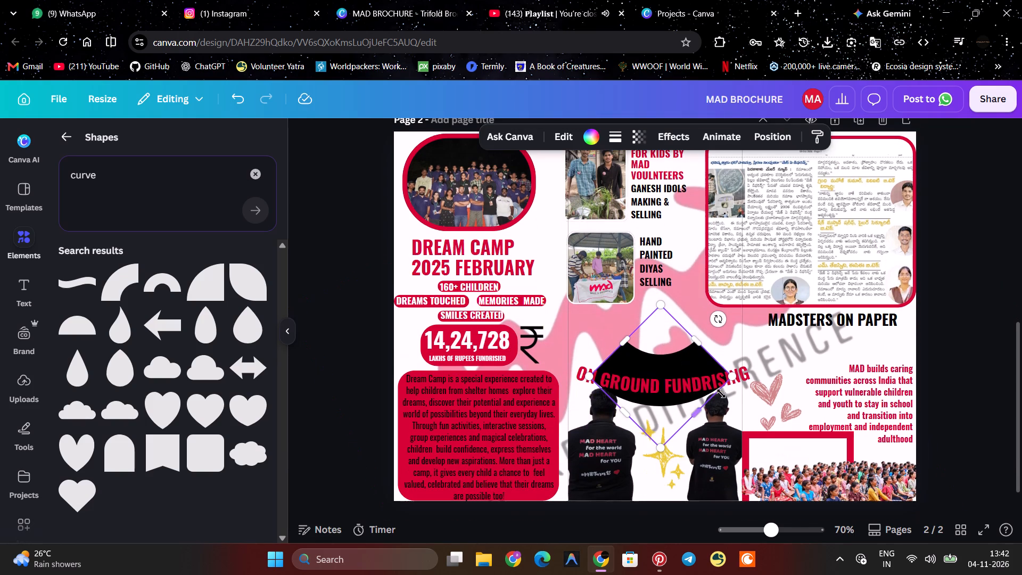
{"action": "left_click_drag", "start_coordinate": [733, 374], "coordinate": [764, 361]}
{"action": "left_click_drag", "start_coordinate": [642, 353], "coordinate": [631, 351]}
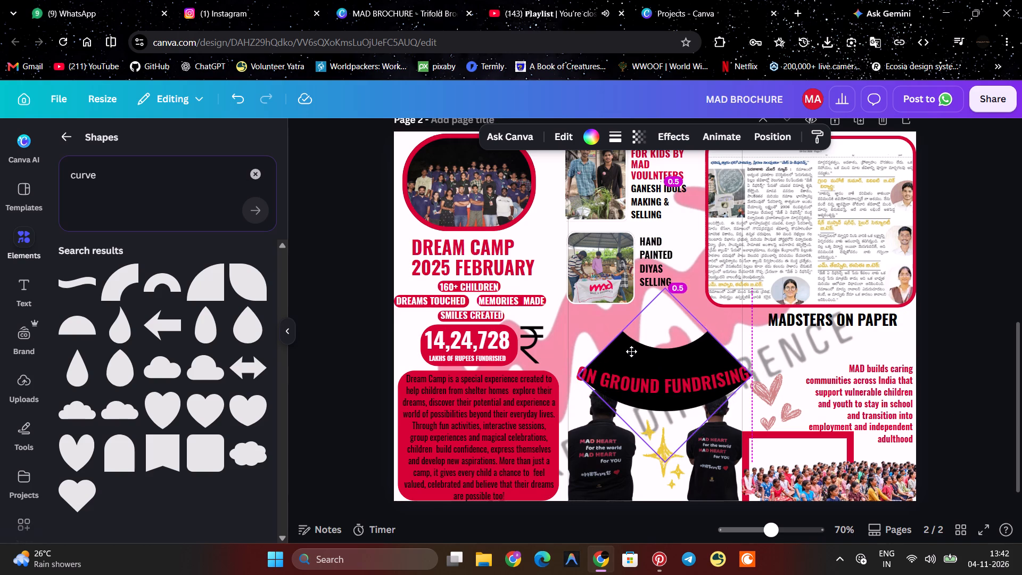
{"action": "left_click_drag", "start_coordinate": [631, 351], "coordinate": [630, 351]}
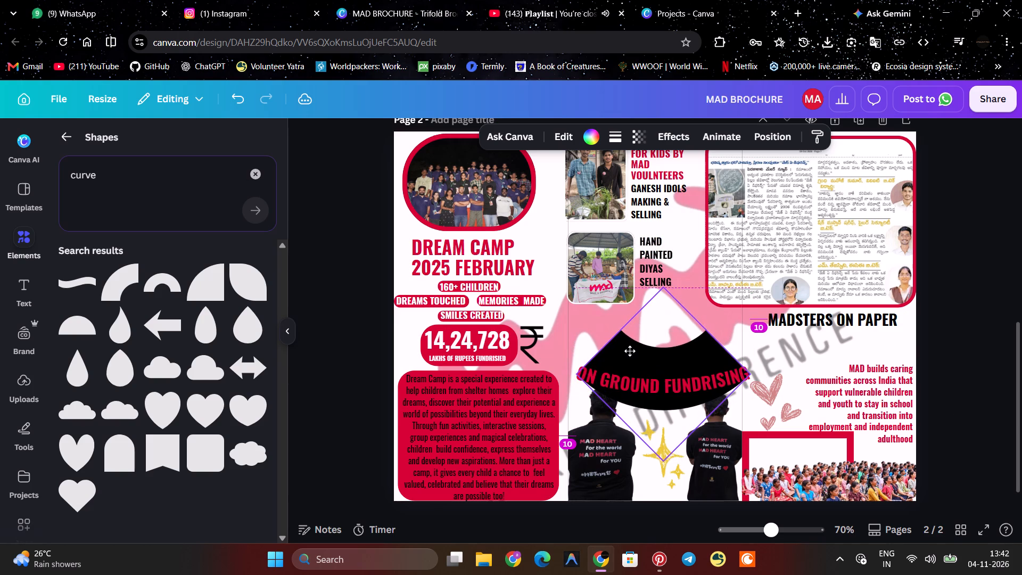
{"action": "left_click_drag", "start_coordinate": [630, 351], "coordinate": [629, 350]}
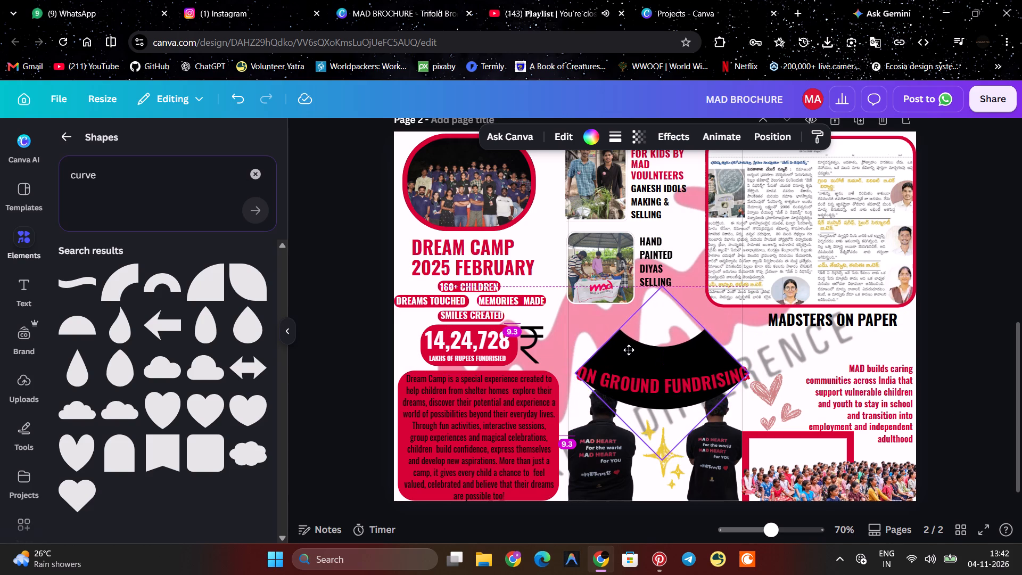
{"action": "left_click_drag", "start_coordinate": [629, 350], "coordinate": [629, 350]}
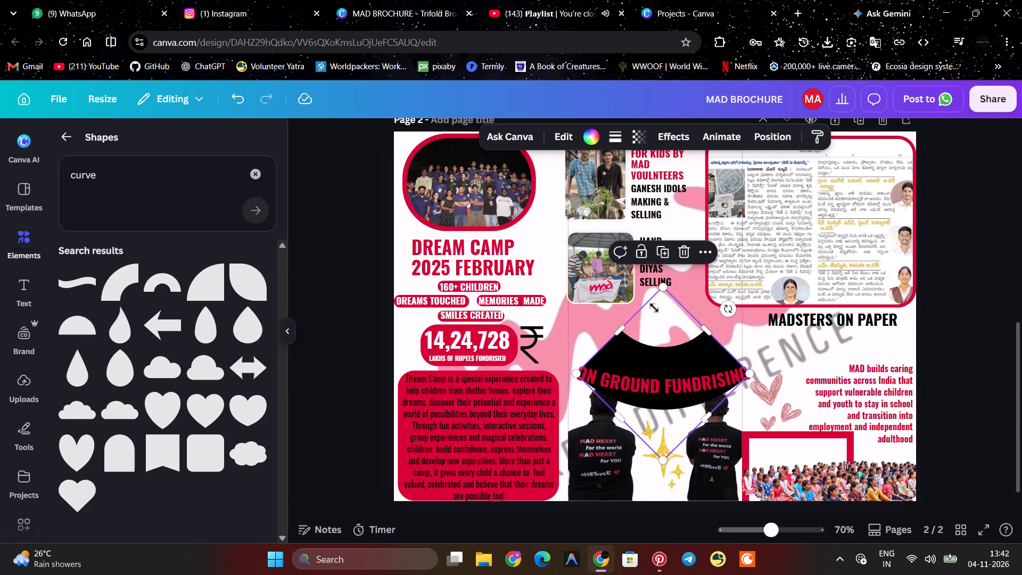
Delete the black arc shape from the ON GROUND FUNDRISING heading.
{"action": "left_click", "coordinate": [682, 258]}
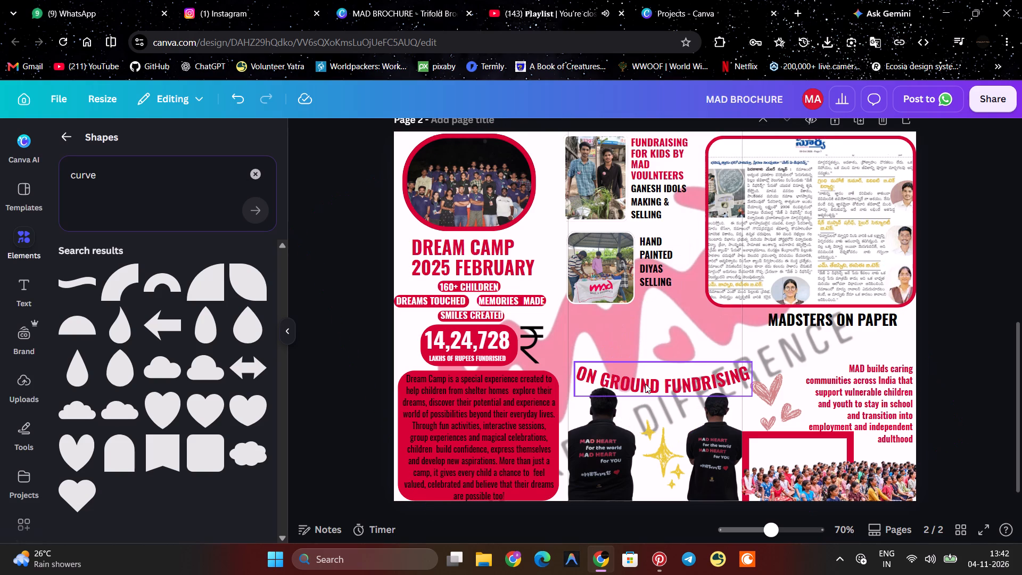
Apply the Background text effect to the curved ON GROUND FUNDRISING heading on page 2, keeping its pale pink colour.
{"action": "double_click", "coordinate": [644, 385]}
{"action": "left_click", "coordinate": [644, 385]}
{"action": "double_click", "coordinate": [644, 385]}
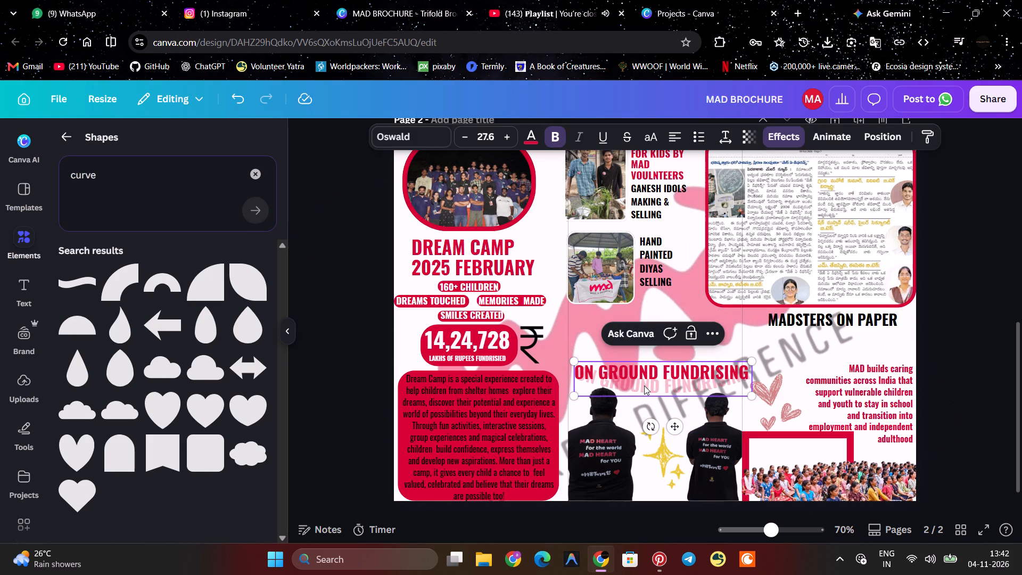
{"action": "double_click", "coordinate": [644, 385]}
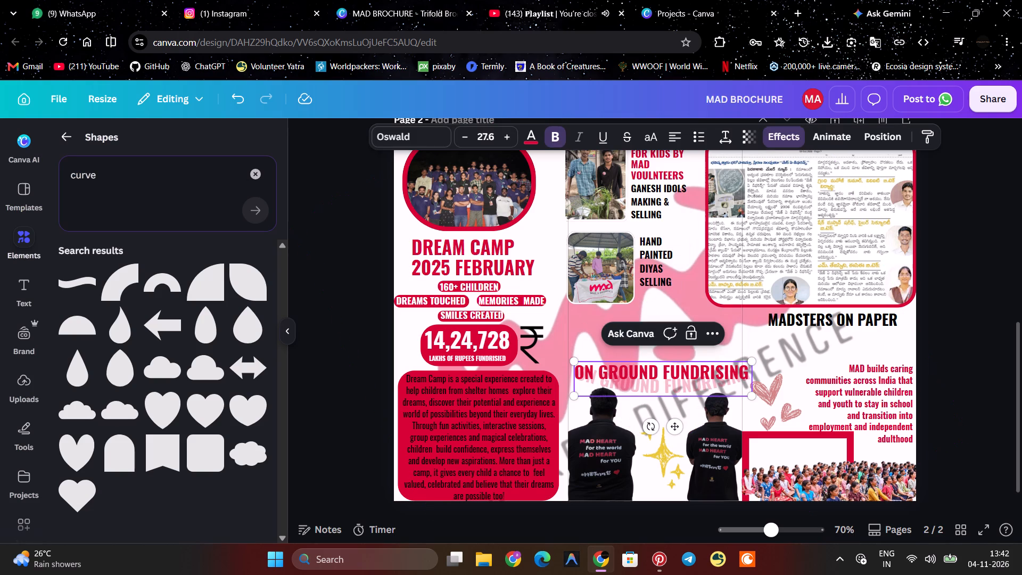
{"action": "double_click", "coordinate": [644, 371]}
{"action": "key", "text": "ctrl+a"}
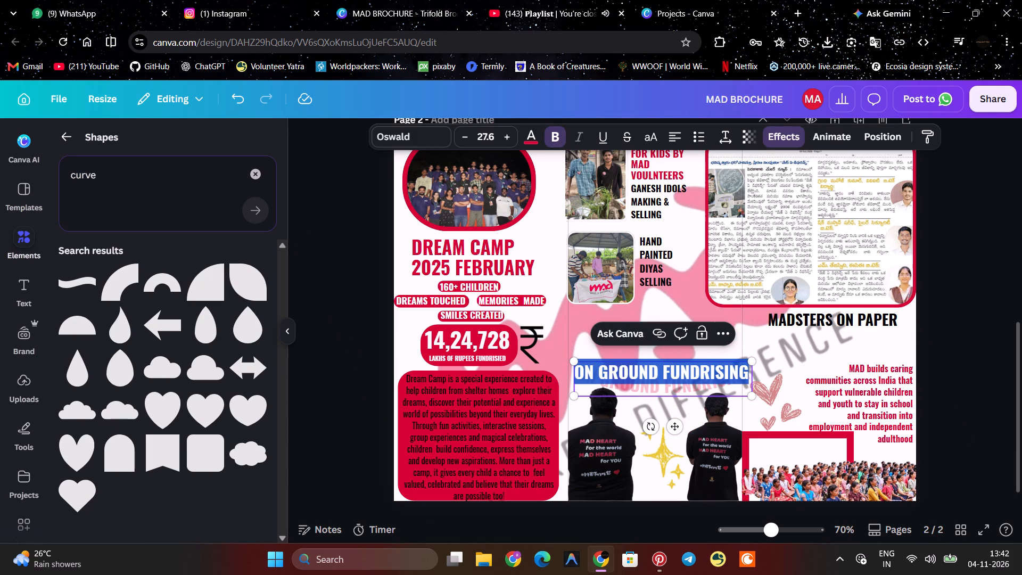
{"action": "left_click", "coordinate": [775, 141]}
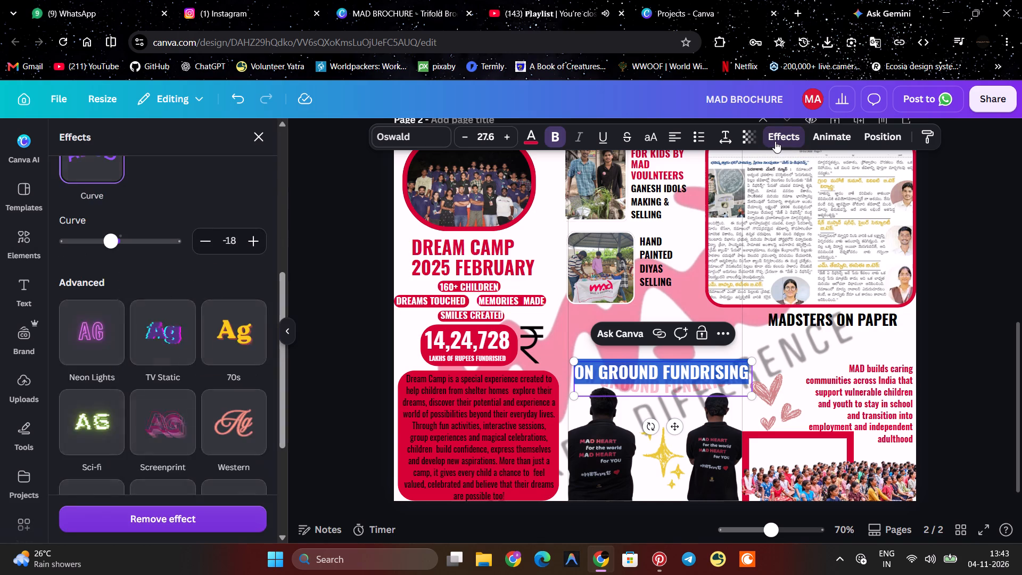
{"action": "scroll", "coordinate": [197, 429], "scroll_direction": "down", "scroll_amount": 4}
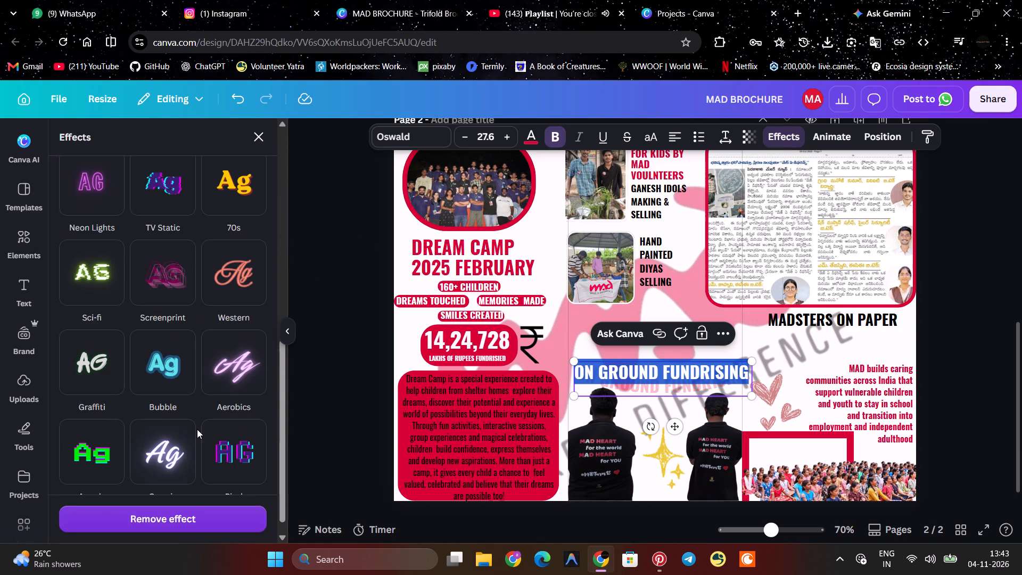
{"action": "scroll", "coordinate": [197, 429], "scroll_direction": "down", "scroll_amount": 1}
{"action": "scroll", "coordinate": [197, 429], "scroll_direction": "up", "scroll_amount": 8}
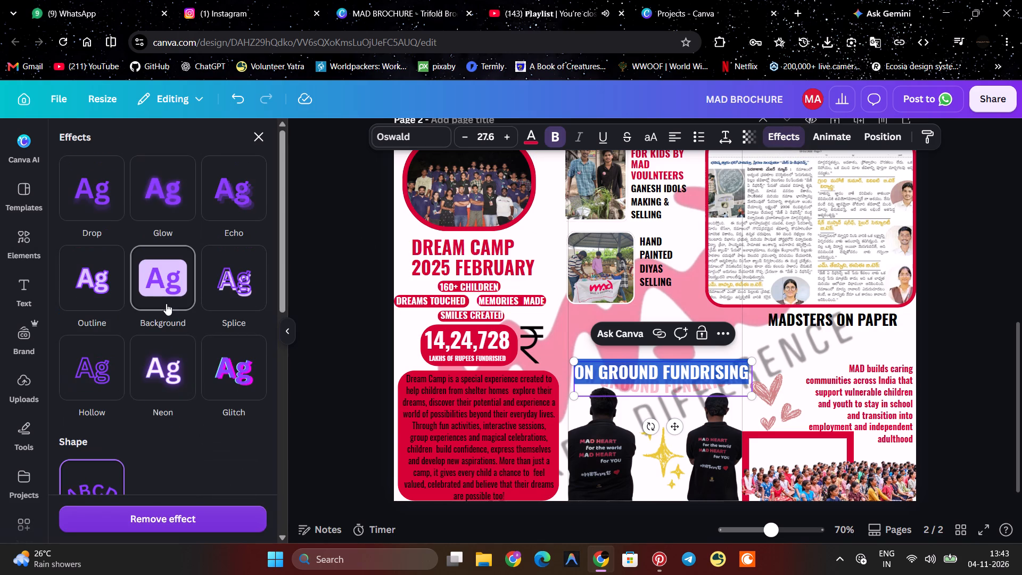
{"action": "left_click", "coordinate": [166, 303]}
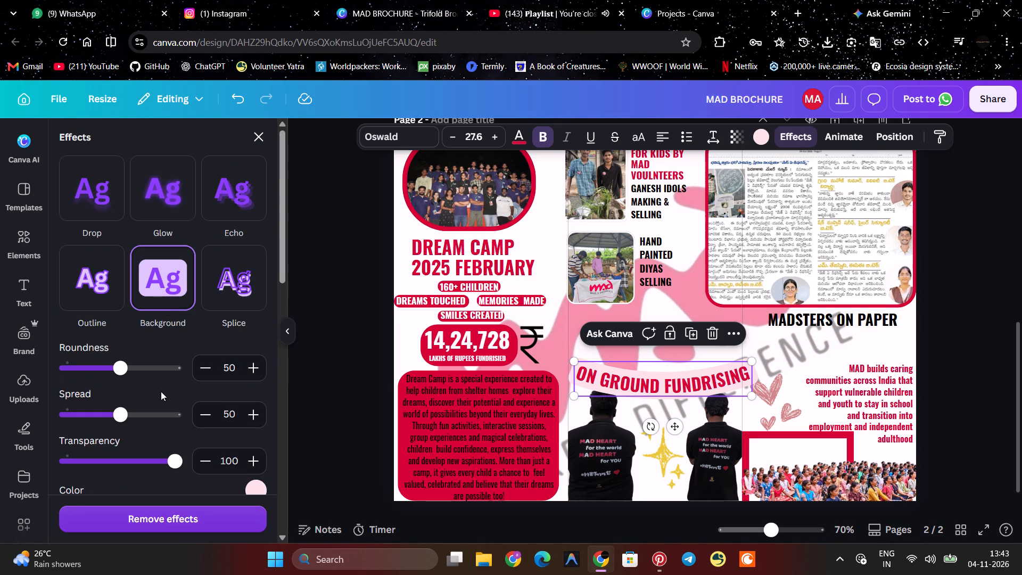
{"action": "scroll", "coordinate": [161, 391], "scroll_direction": "down", "scroll_amount": 12}
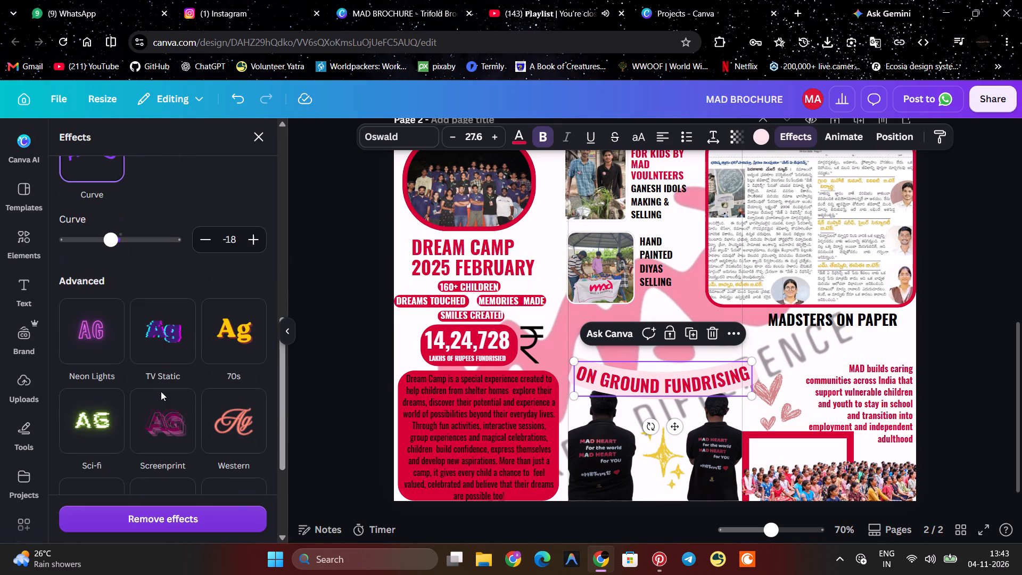
{"action": "scroll", "coordinate": [161, 391], "scroll_direction": "up", "scroll_amount": 7}
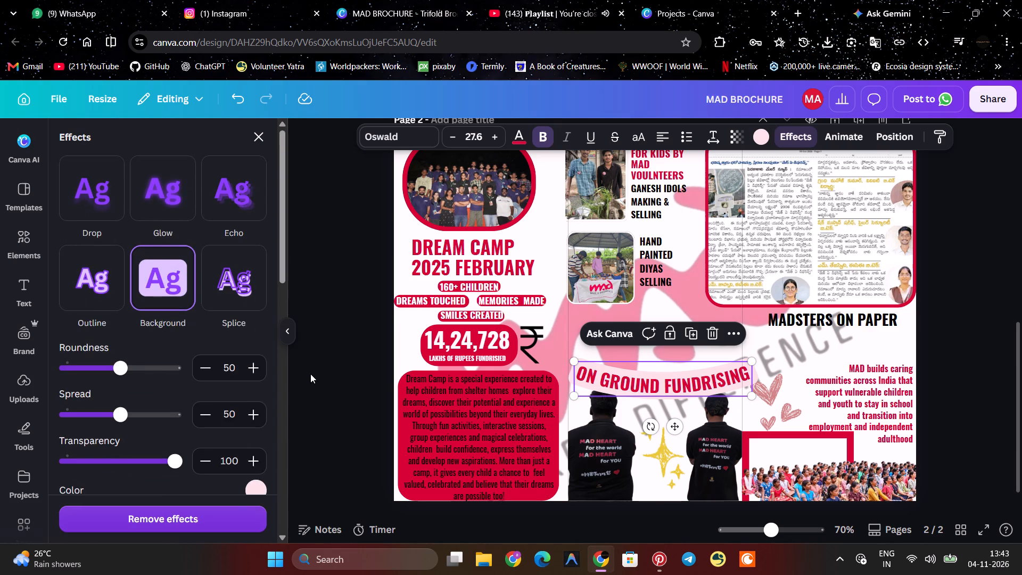
{"action": "left_click", "coordinate": [310, 376]}
{"action": "left_click", "coordinate": [310, 376]}
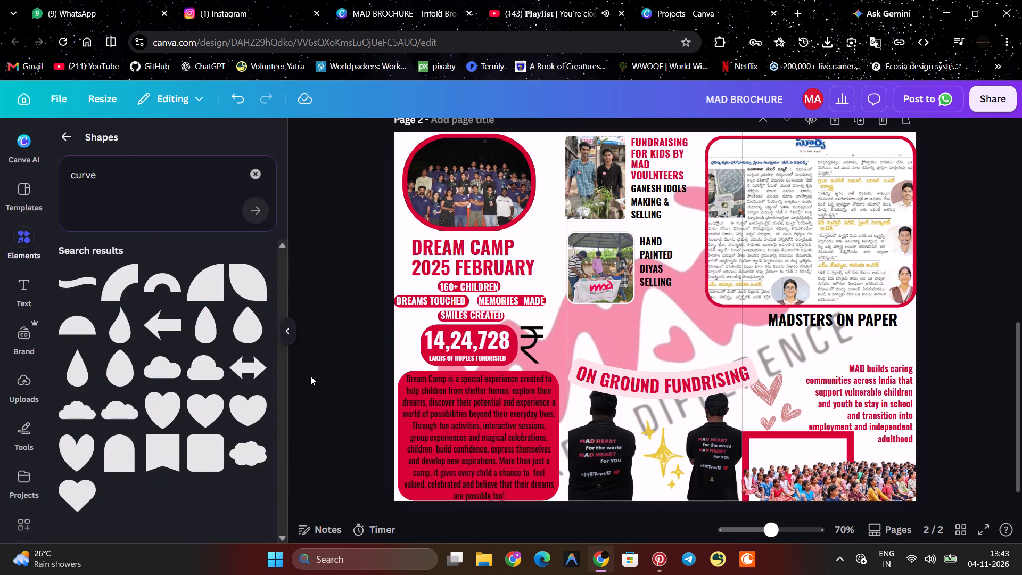
Nudge the ON GROUND FUNDRISING heading slightly left and up above the two people in black shirts.
{"action": "left_click", "coordinate": [617, 374]}
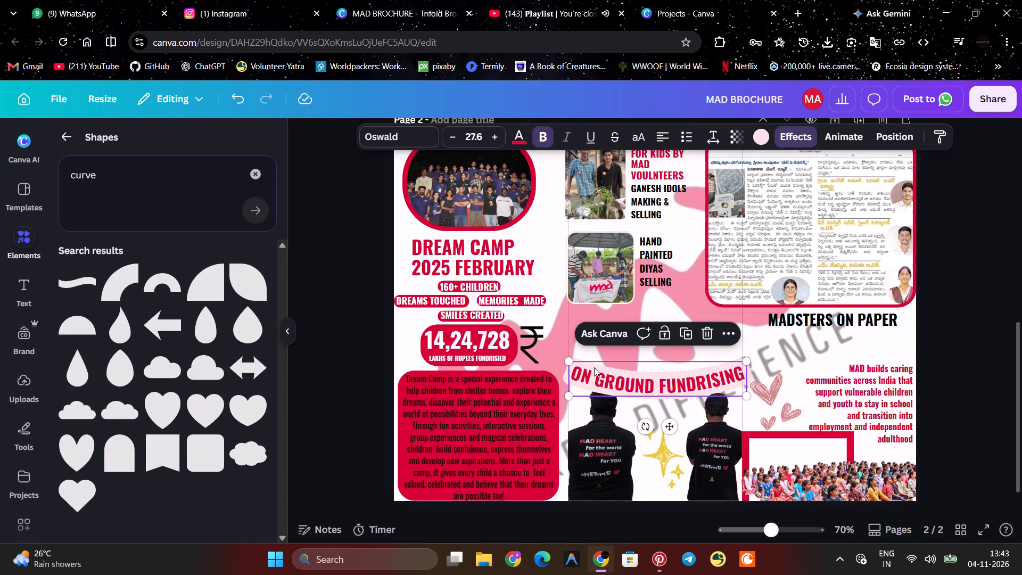
{"action": "left_click", "coordinate": [594, 367]}
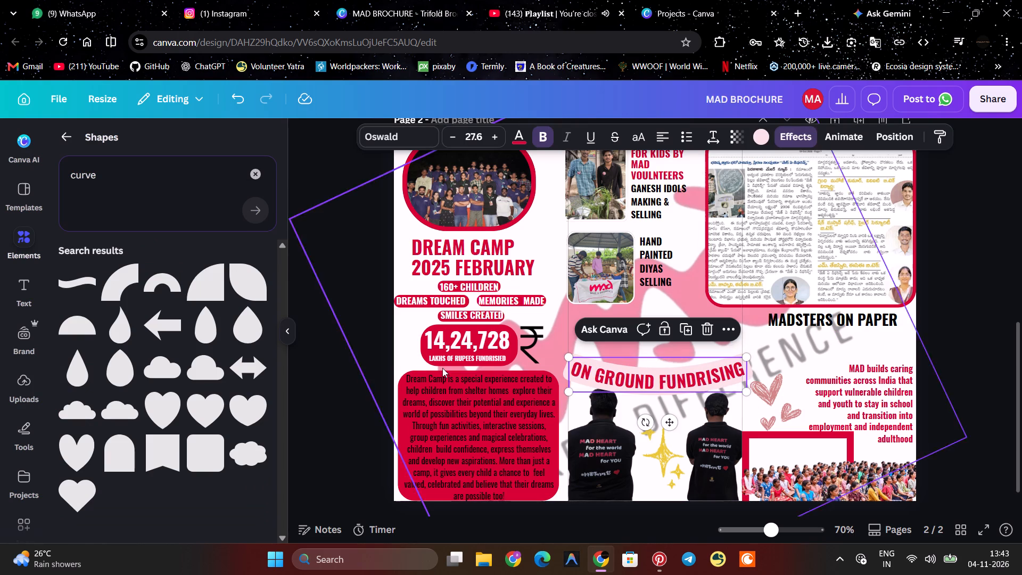
{"action": "left_click", "coordinate": [357, 369]}
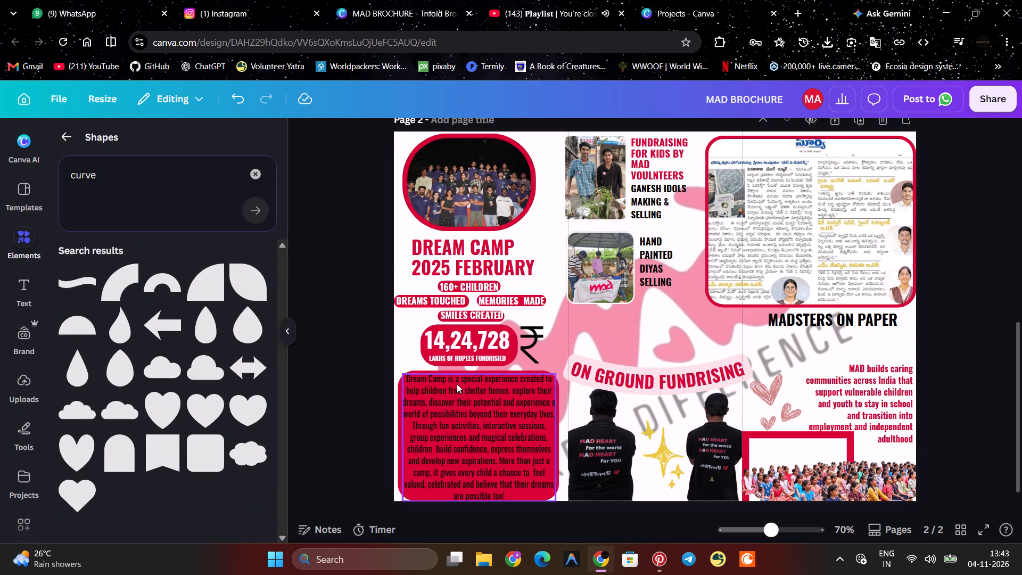
Add a heart shape to page 1, place it over the contact details and tilt it clockwise.
{"action": "scroll", "coordinate": [768, 415], "scroll_direction": "up", "scroll_amount": 2}
{"action": "scroll", "coordinate": [768, 415], "scroll_direction": "down", "scroll_amount": 1}
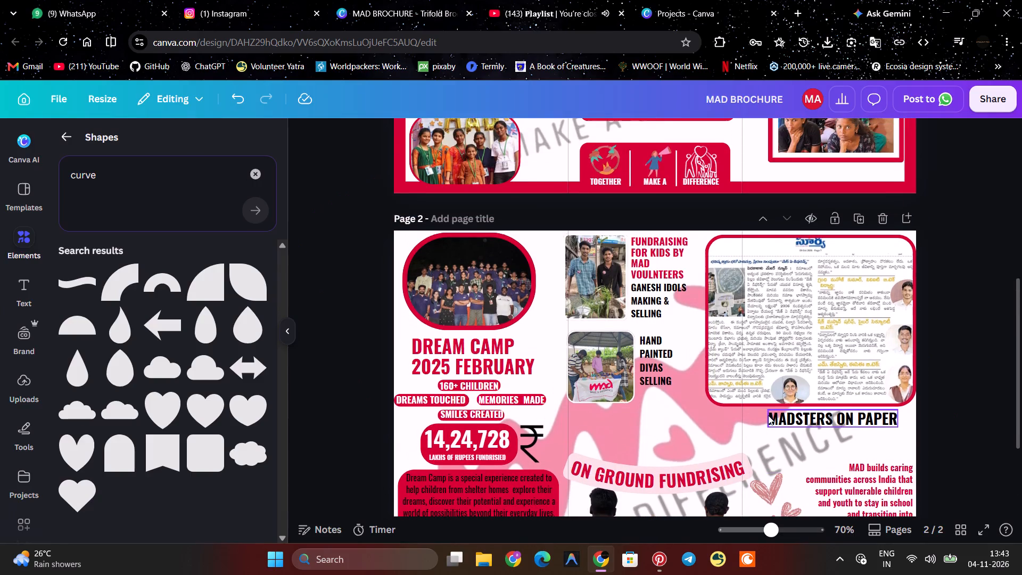
{"action": "scroll", "coordinate": [768, 415], "scroll_direction": "down", "scroll_amount": 2}
{"action": "left_click", "coordinate": [949, 310]}
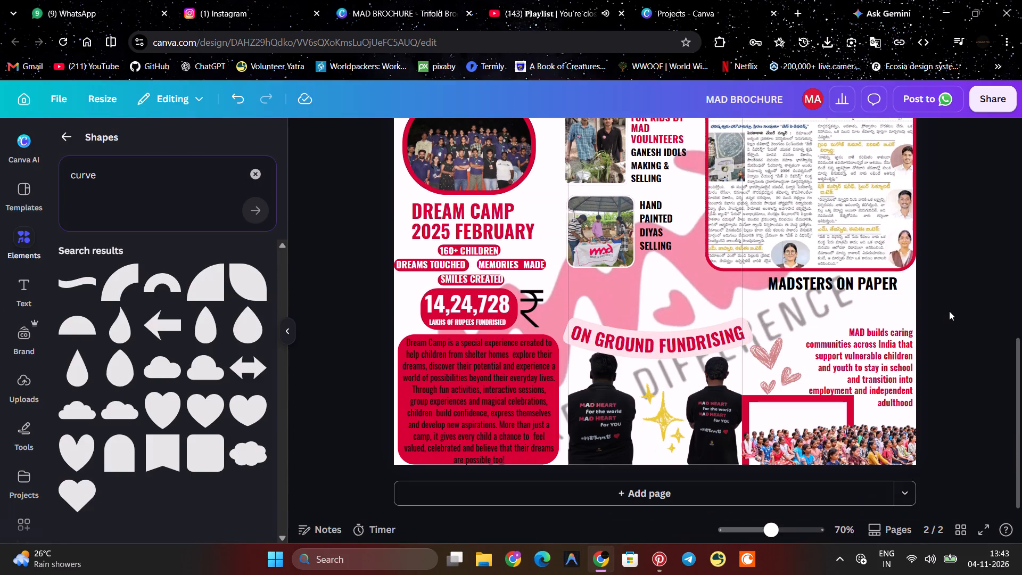
{"action": "scroll", "coordinate": [960, 393], "scroll_direction": "up", "scroll_amount": 6}
{"action": "scroll", "coordinate": [960, 393], "scroll_direction": "down", "scroll_amount": 1}
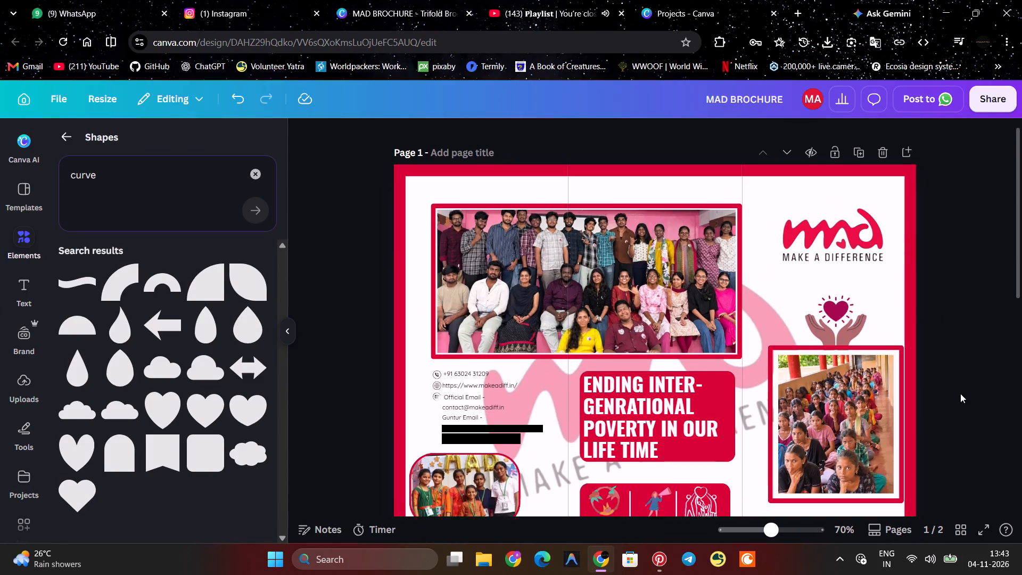
{"action": "scroll", "coordinate": [960, 393], "scroll_direction": "down", "scroll_amount": 1}
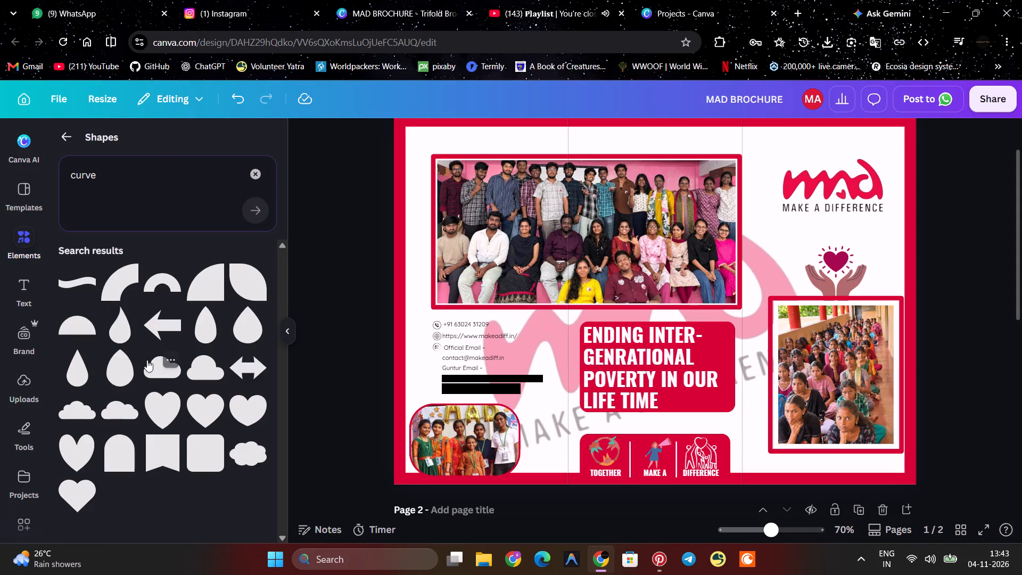
{"action": "left_click", "coordinate": [161, 407]}
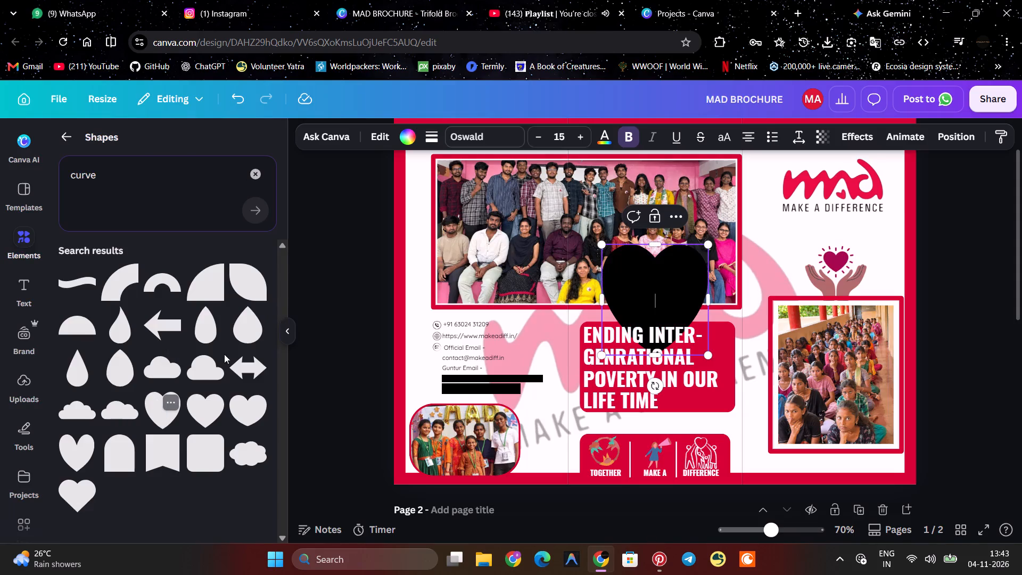
{"action": "left_click_drag", "start_coordinate": [624, 266], "coordinate": [443, 330]}
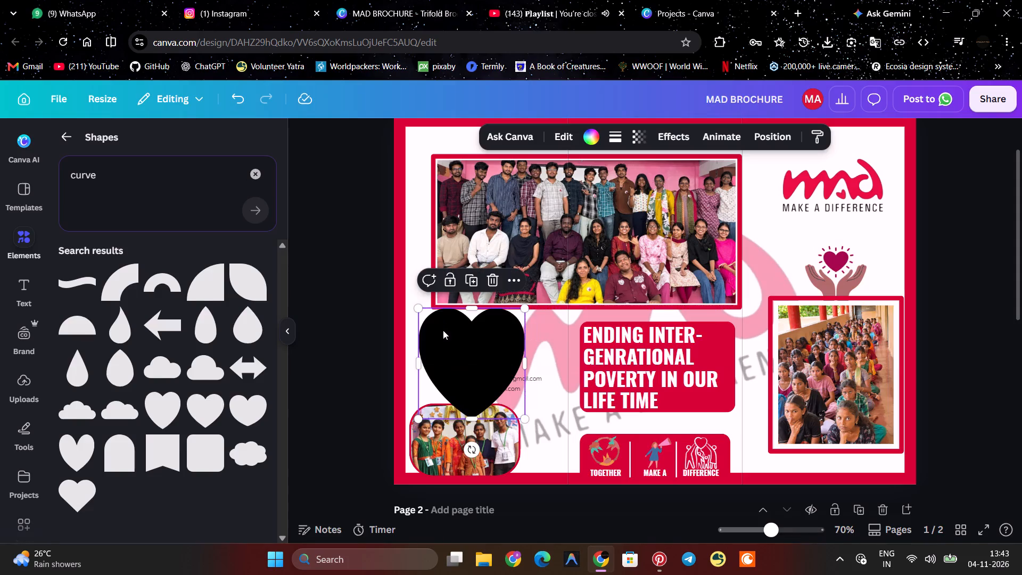
{"action": "left_click_drag", "start_coordinate": [475, 446], "coordinate": [476, 446]}
{"action": "left_click_drag", "start_coordinate": [476, 446], "coordinate": [513, 429]}
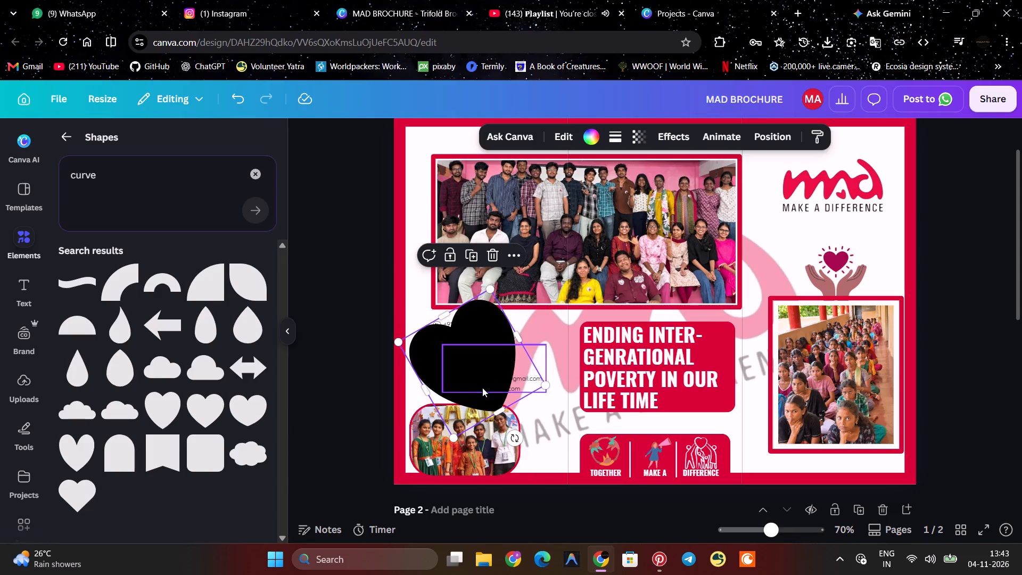
{"action": "left_click_drag", "start_coordinate": [424, 354], "coordinate": [437, 357]}
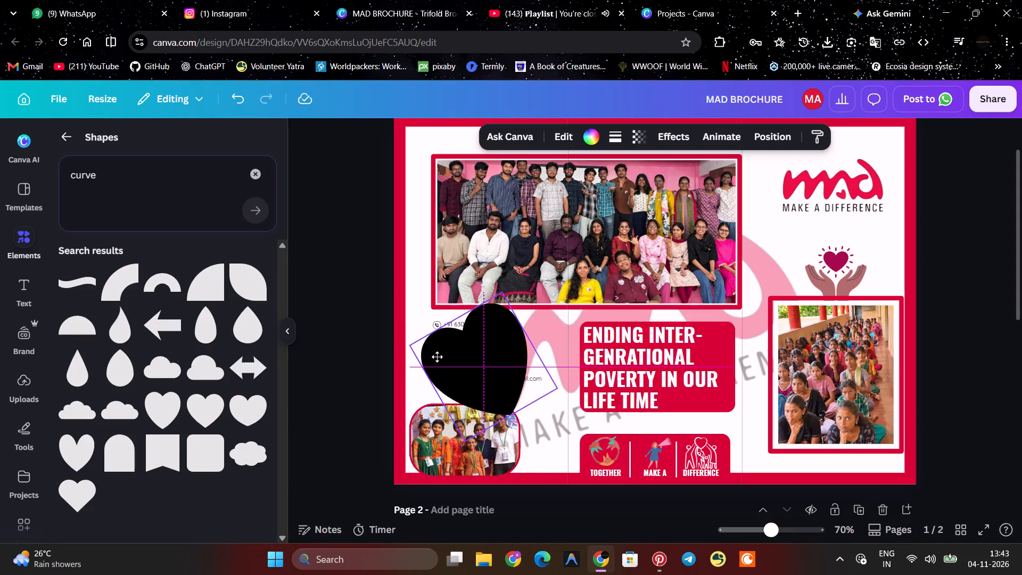
{"action": "left_click_drag", "start_coordinate": [437, 357], "coordinate": [430, 350]}
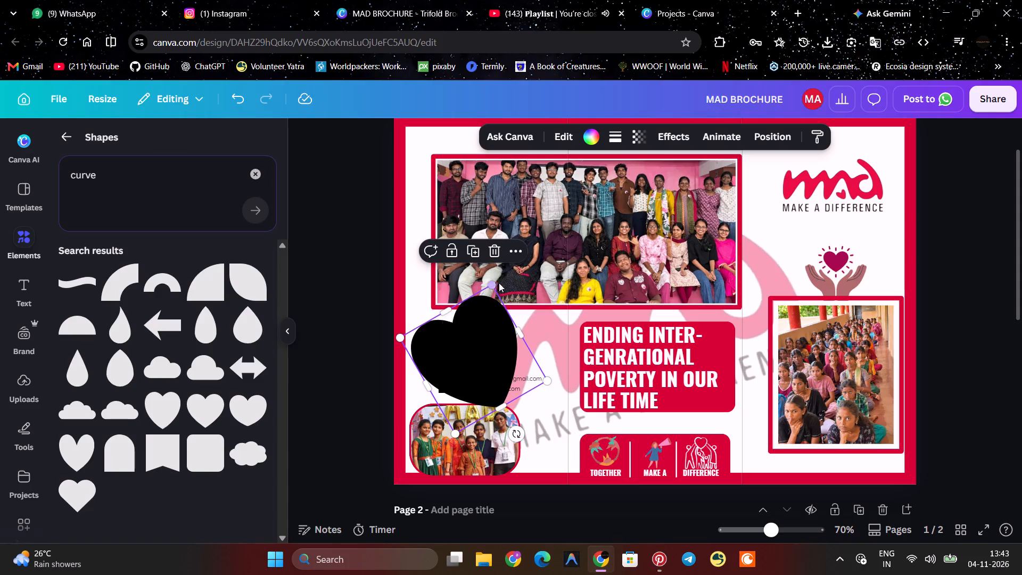
Recolour the heart shape over the contact details to MAD Red (#d60034).
{"action": "left_click", "coordinate": [592, 133]}
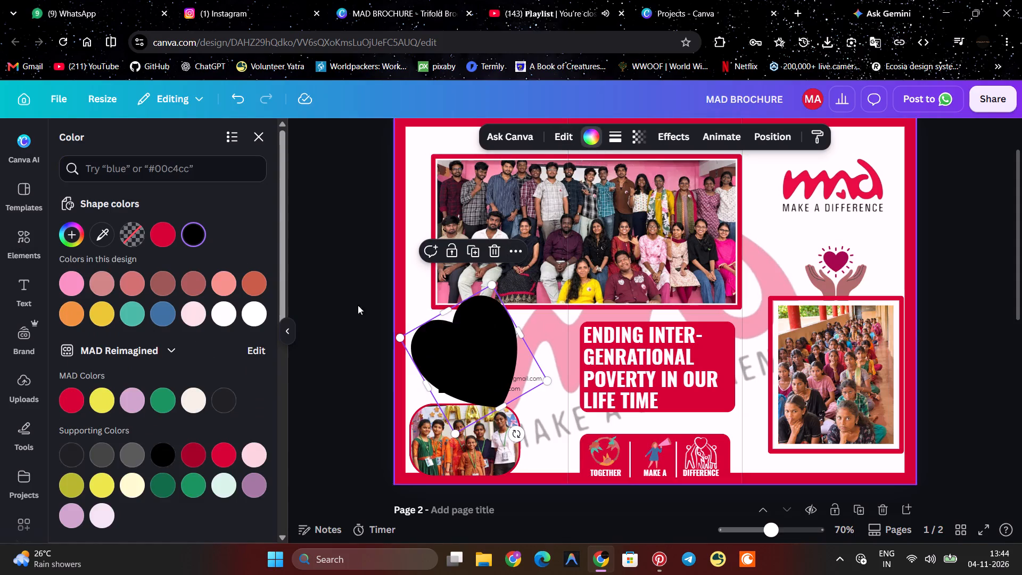
{"action": "left_click", "coordinate": [162, 226]}
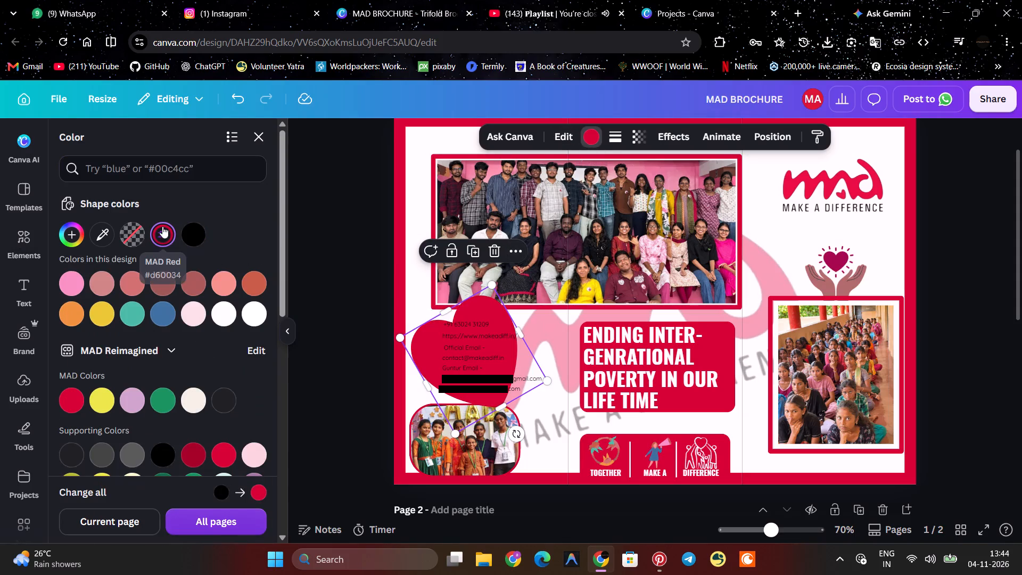
{"action": "left_click", "coordinate": [432, 353]}
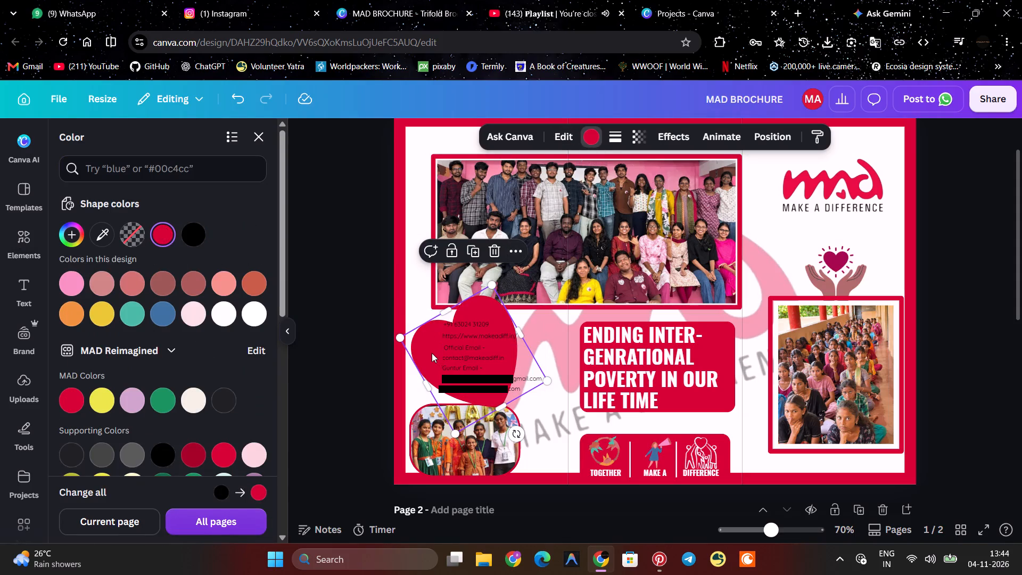
Enlarge the red heart proportionally and shift it slightly left so it backs more of the contact details.
{"action": "left_click_drag", "start_coordinate": [546, 380], "coordinate": [547, 380]}
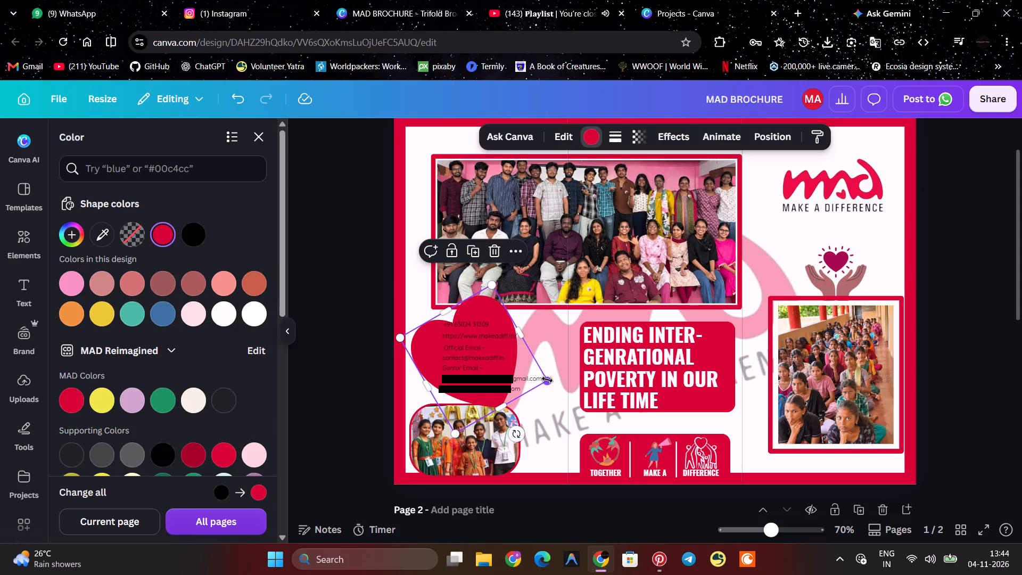
{"action": "left_click_drag", "start_coordinate": [547, 380], "coordinate": [578, 383]}
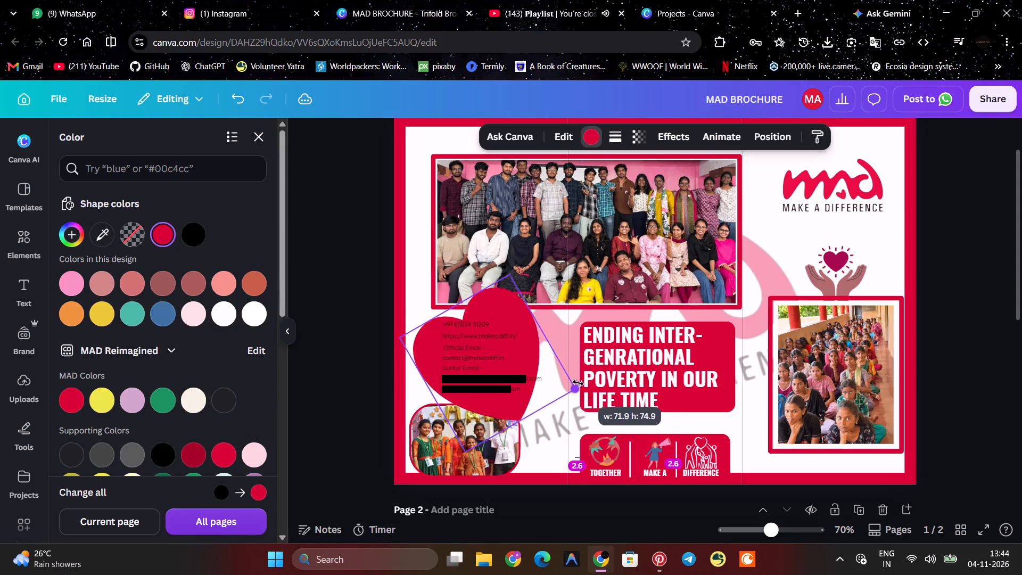
{"action": "left_click_drag", "start_coordinate": [578, 383], "coordinate": [583, 384]}
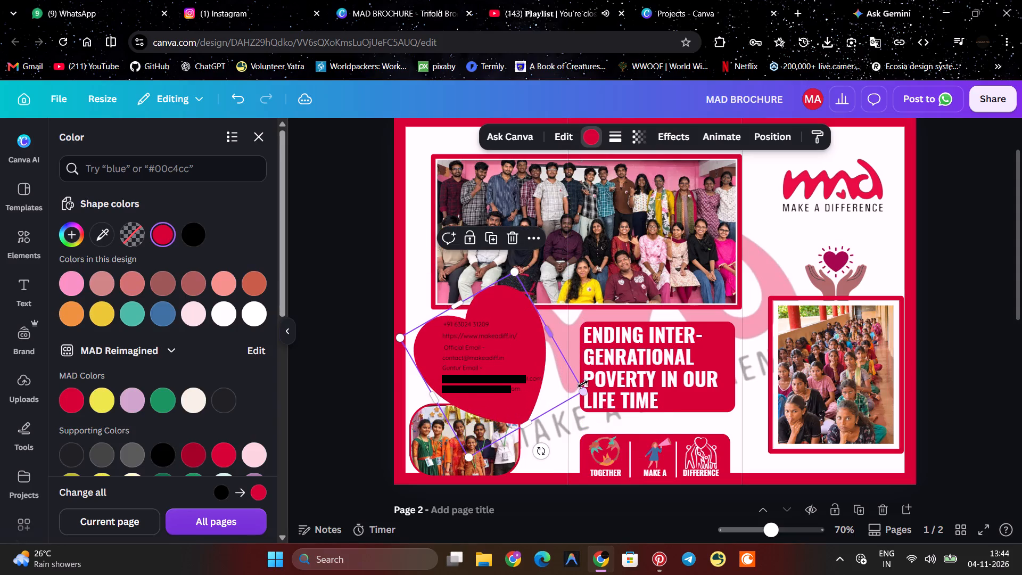
{"action": "left_click", "coordinate": [423, 347]}
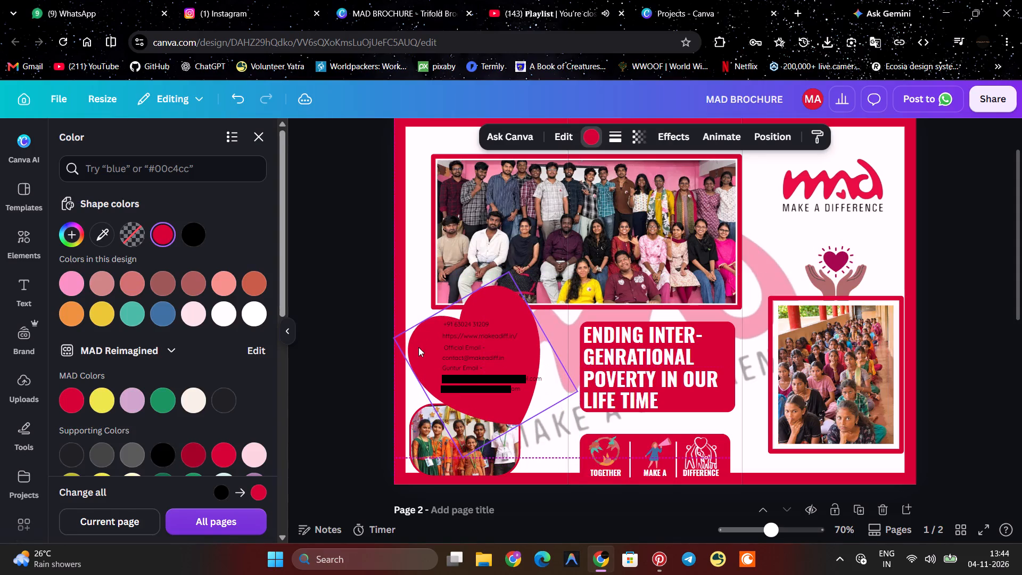
Send the red heart backward through the layers, behind the group photo and the contact icons.
{"action": "left_click", "coordinate": [527, 245]}
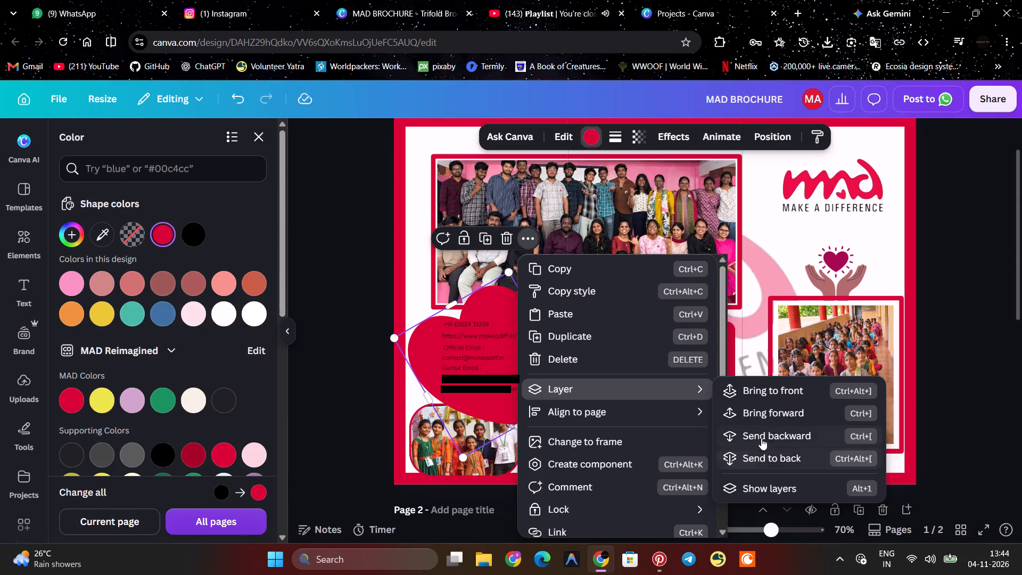
{"action": "left_click", "coordinate": [761, 436]}
{"action": "left_click", "coordinate": [761, 436]}
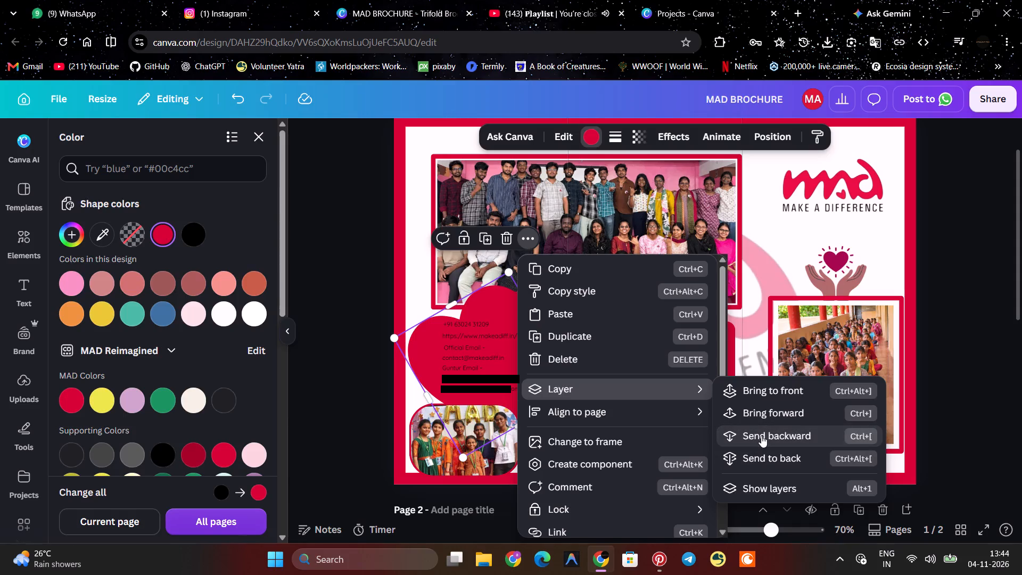
{"action": "left_click", "coordinate": [761, 436]}
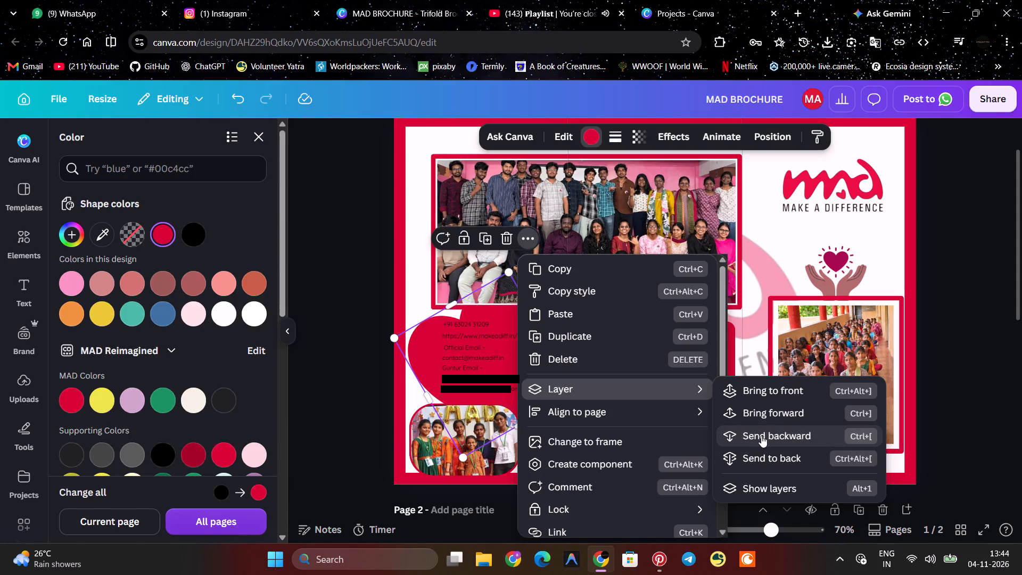
{"action": "left_click", "coordinate": [761, 436]}
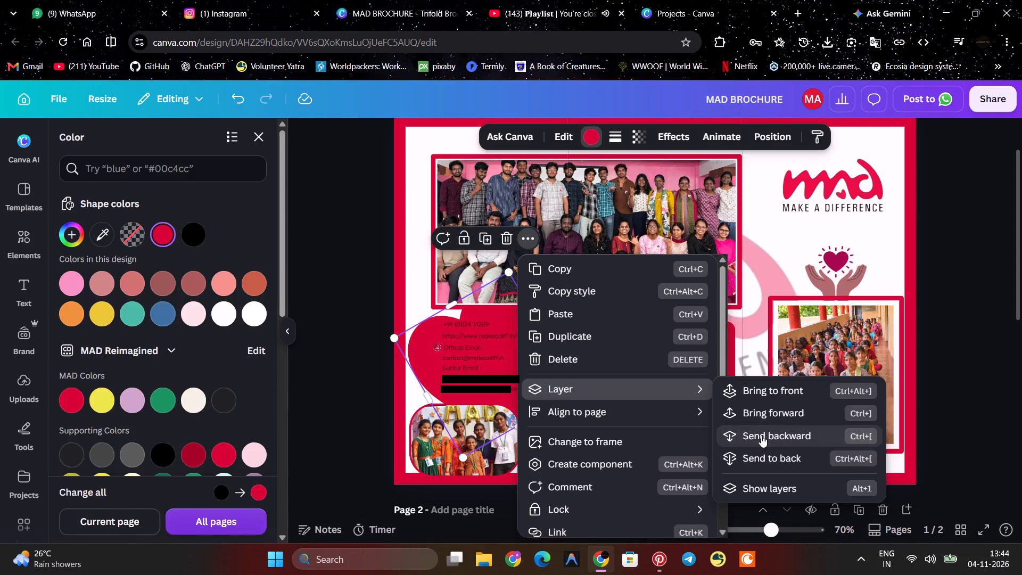
{"action": "left_click", "coordinate": [761, 436]}
{"action": "left_click", "coordinate": [761, 436]}
{"action": "left_click", "coordinate": [761, 436]}
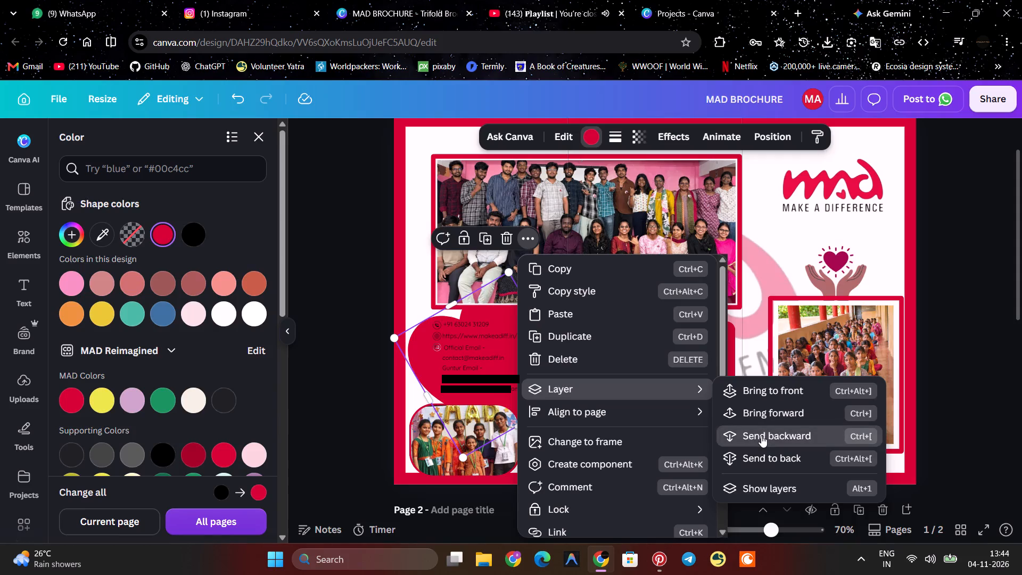
Remove the border from the rounded group photo below the contact details on page 1 by setting its stroke weight to 0.
{"action": "left_click", "coordinate": [297, 374]}
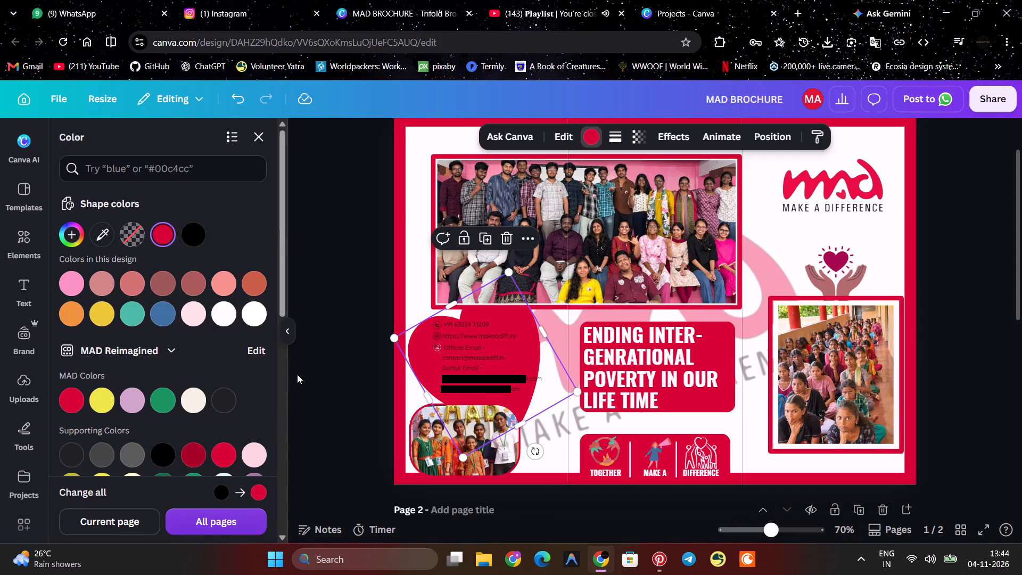
{"action": "left_click", "coordinate": [314, 385]}
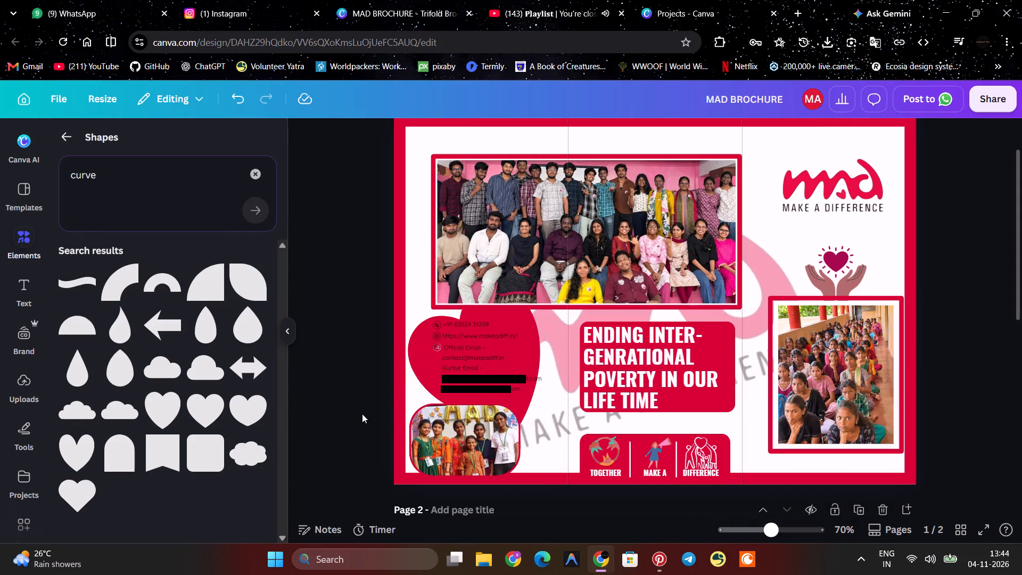
{"action": "left_click", "coordinate": [450, 439]}
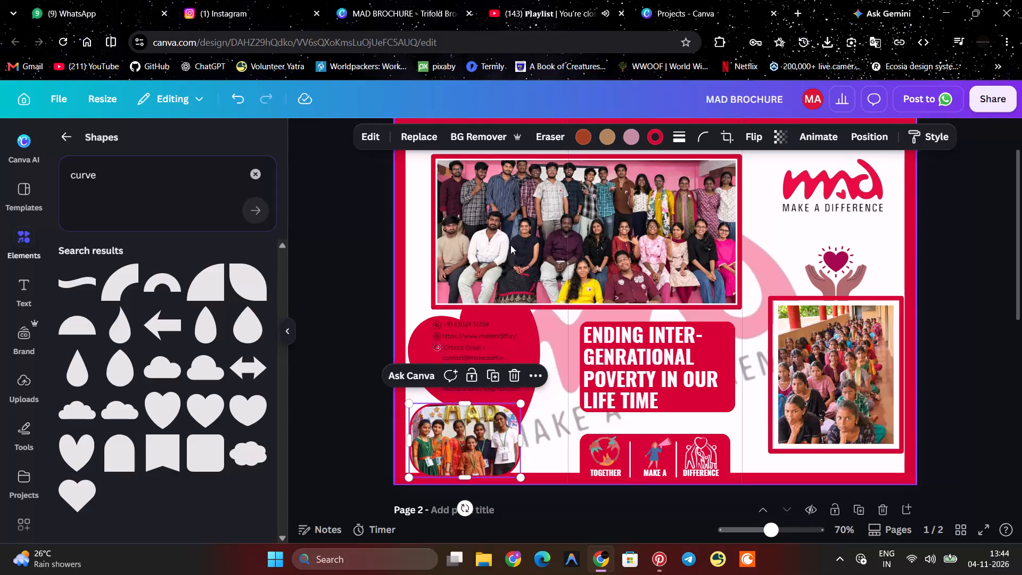
{"action": "left_click", "coordinate": [685, 135]}
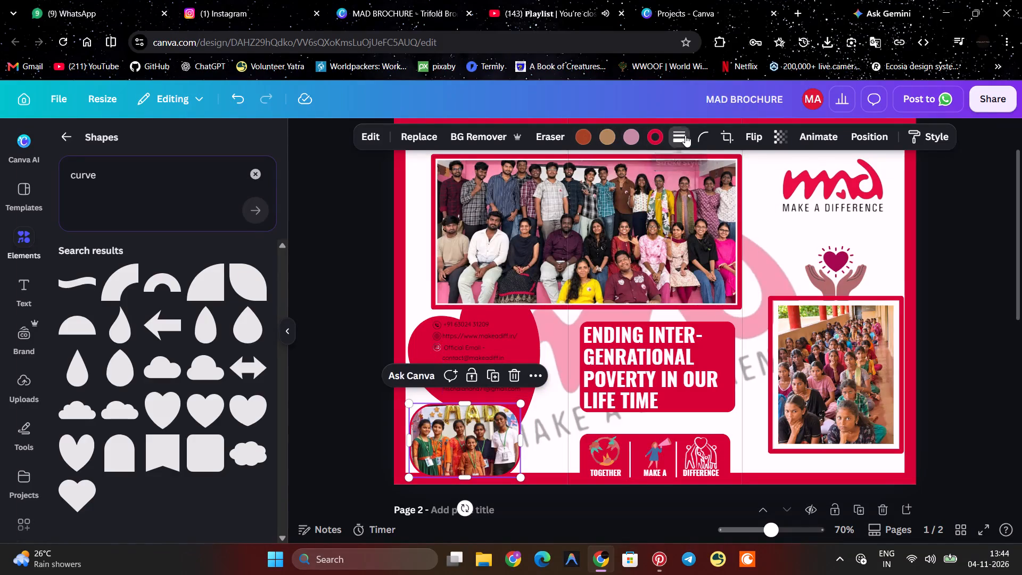
{"action": "left_click_drag", "start_coordinate": [595, 231], "coordinate": [614, 230]}
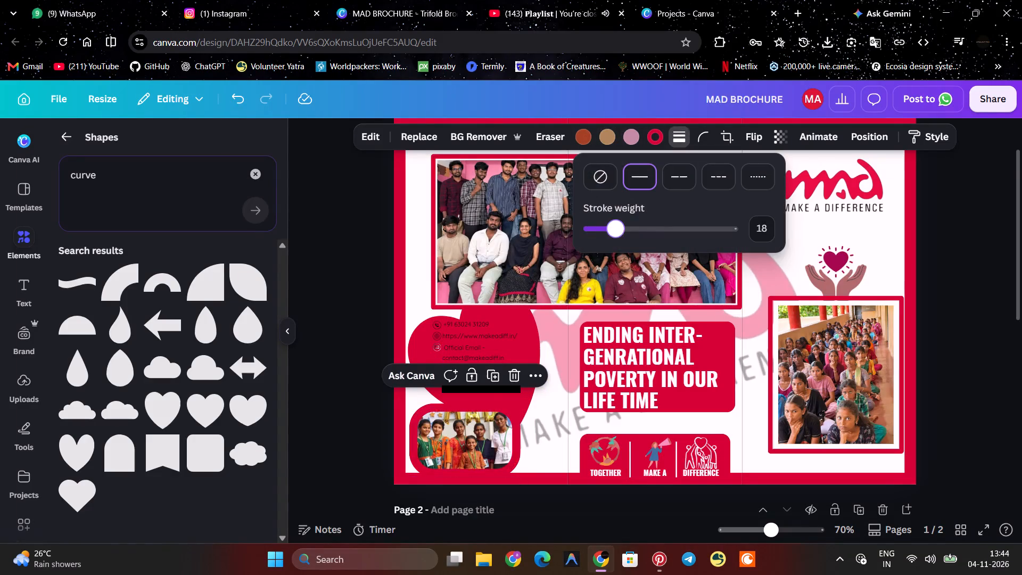
{"action": "left_click_drag", "start_coordinate": [614, 230], "coordinate": [594, 226]}
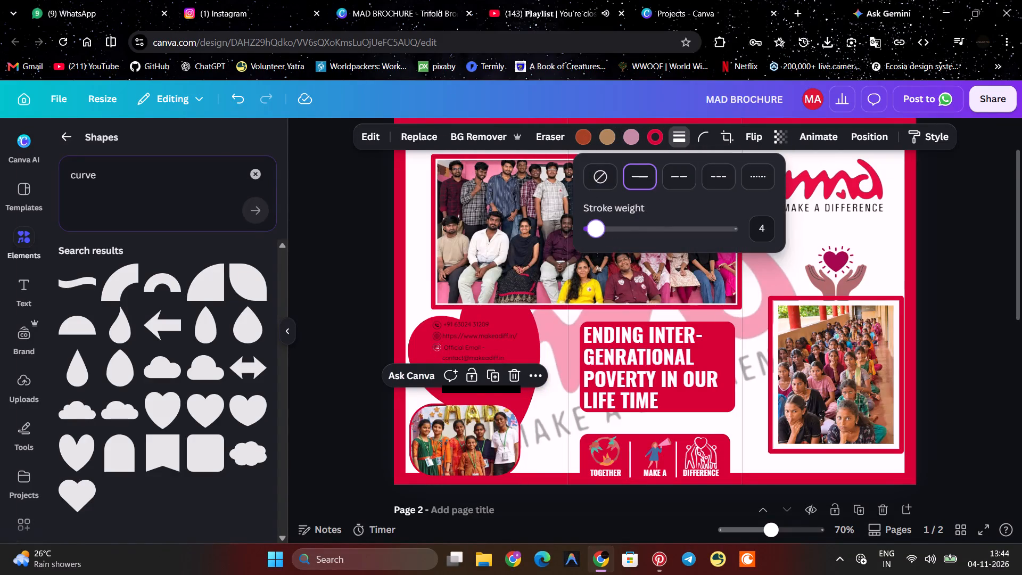
{"action": "left_click_drag", "start_coordinate": [594, 226], "coordinate": [594, 225]}
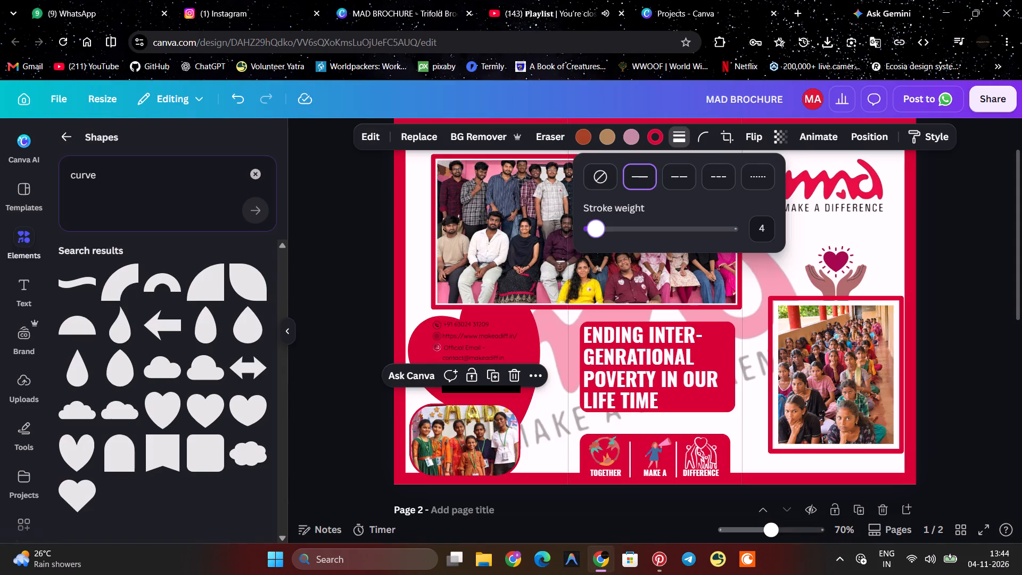
{"action": "left_click_drag", "start_coordinate": [594, 225], "coordinate": [540, 223]}
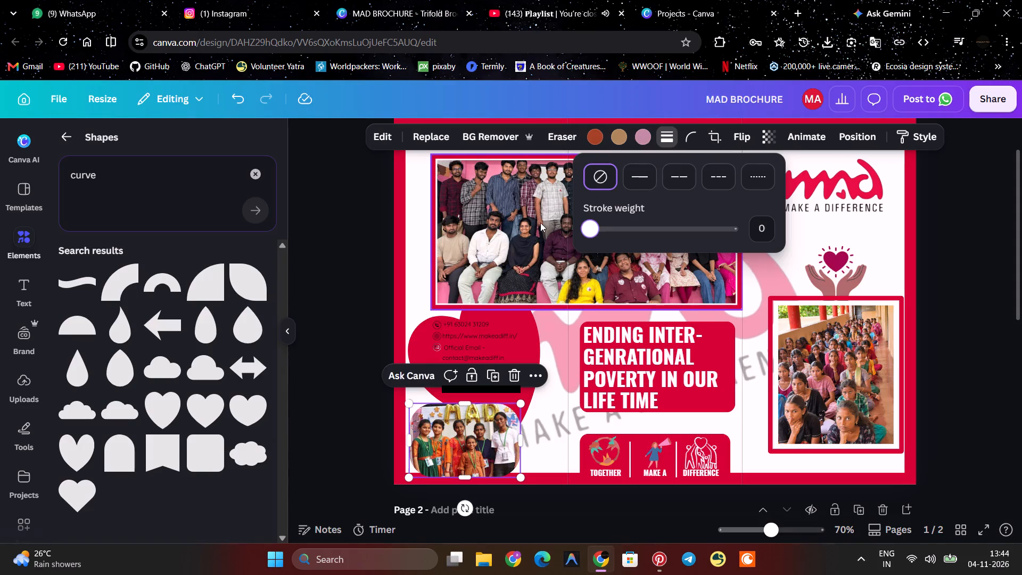
{"action": "left_click", "coordinate": [348, 260]}
{"action": "left_click", "coordinate": [348, 260]}
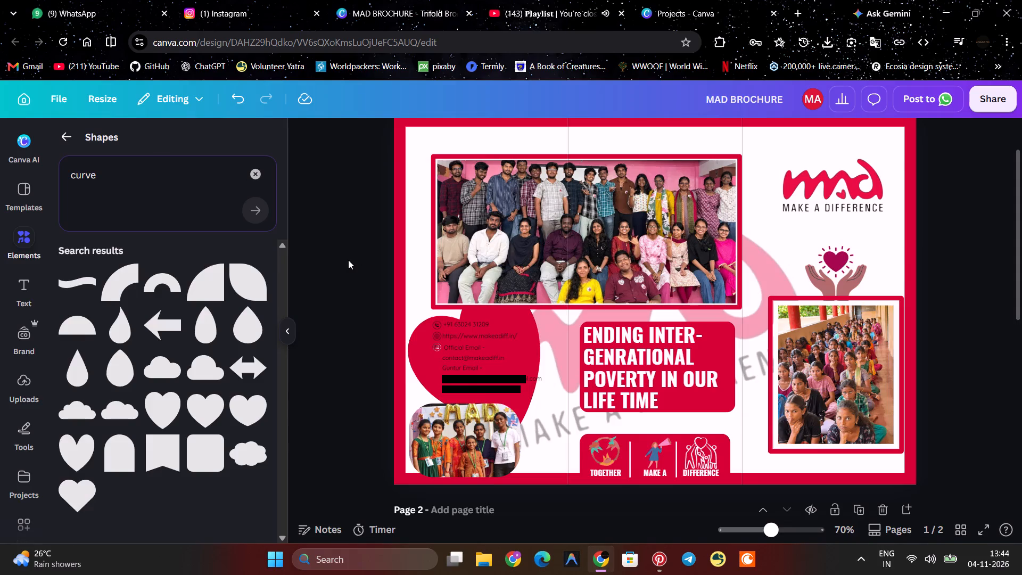
Review the layout of both brochure pages, comparing the heart-backed contact section with the page 2 content.
{"action": "left_click", "coordinate": [422, 357]}
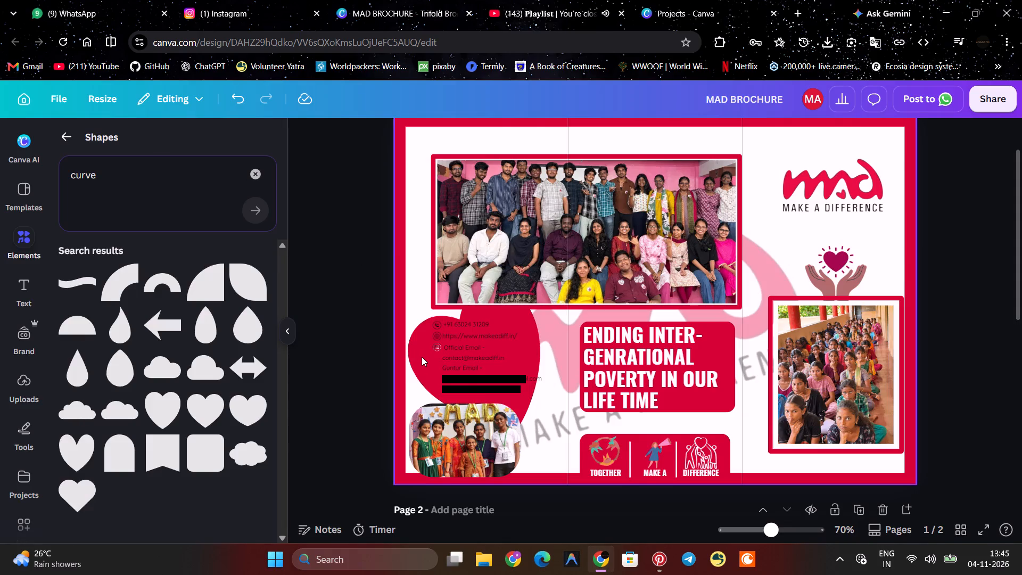
{"action": "left_click", "coordinate": [307, 348]}
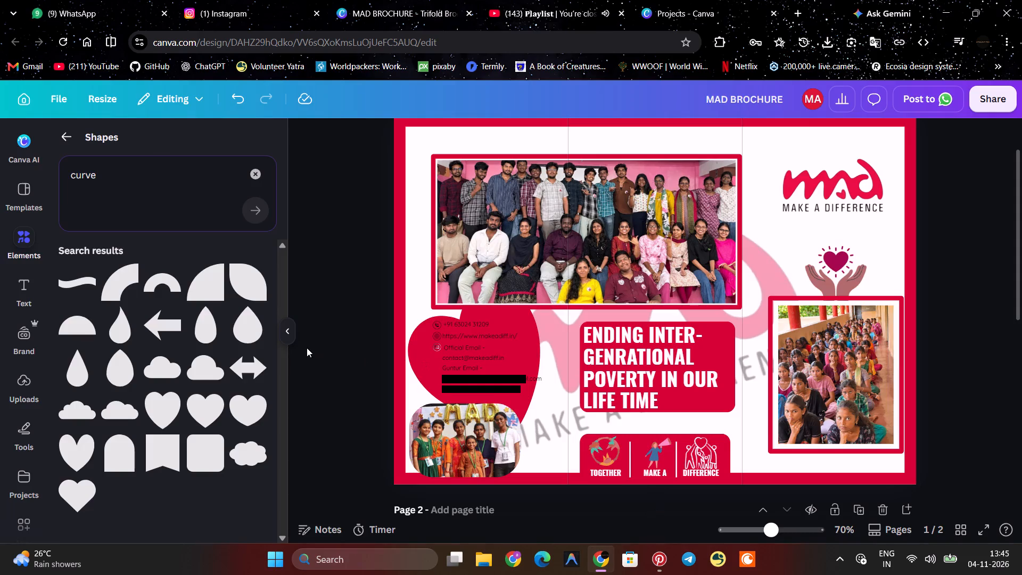
{"action": "scroll", "coordinate": [307, 348], "scroll_direction": "down", "scroll_amount": 5}
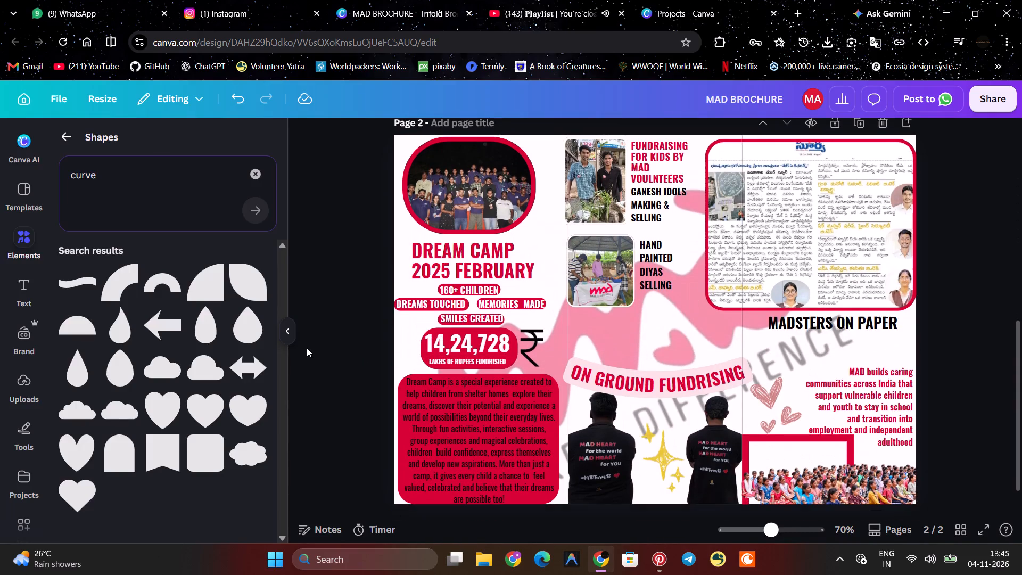
{"action": "scroll", "coordinate": [307, 348], "scroll_direction": "up", "scroll_amount": 1}
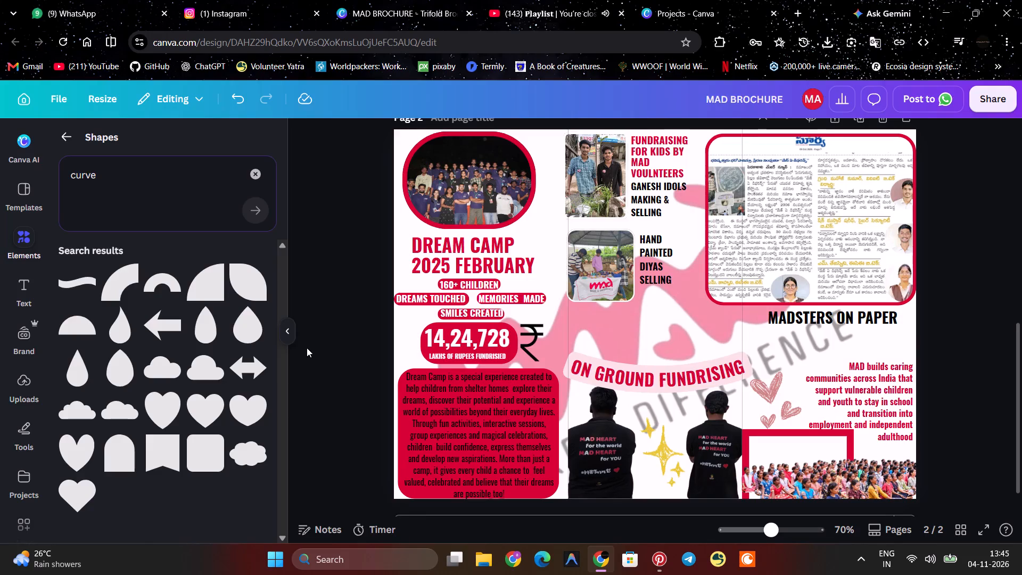
{"action": "scroll", "coordinate": [307, 348], "scroll_direction": "up", "scroll_amount": 6}
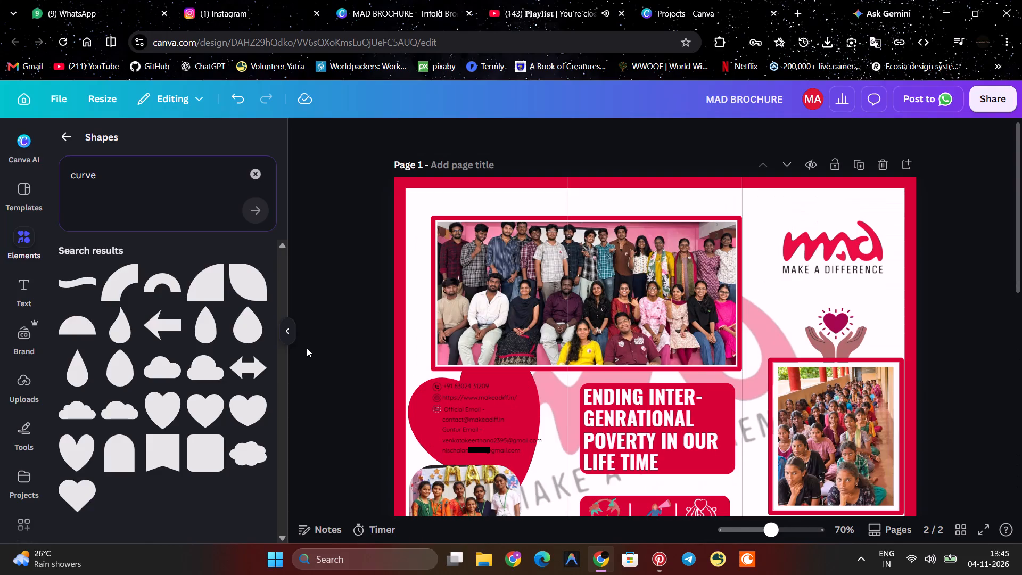
{"action": "scroll", "coordinate": [307, 348], "scroll_direction": "down", "scroll_amount": 4}
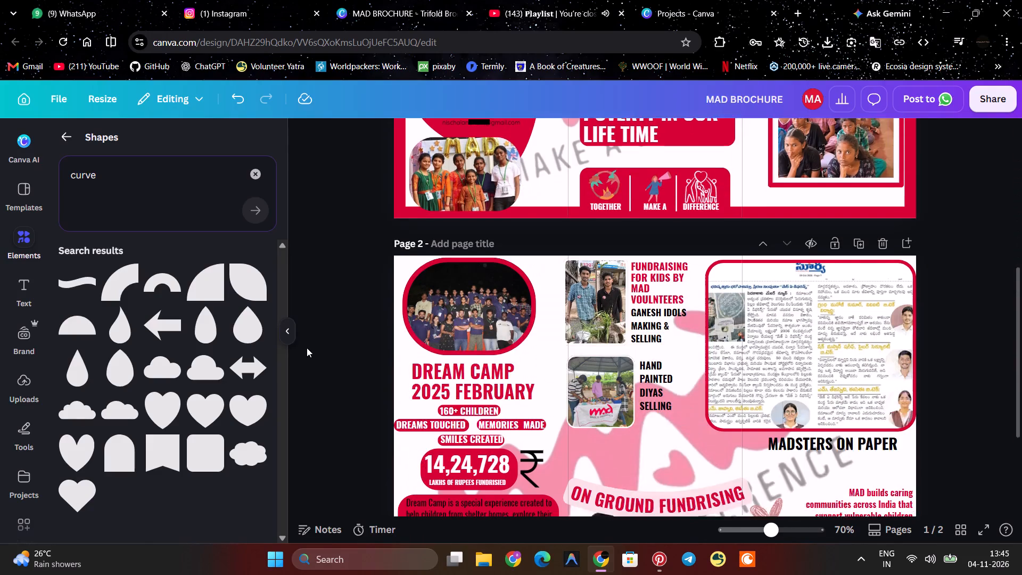
{"action": "scroll", "coordinate": [307, 348], "scroll_direction": "down", "scroll_amount": 2}
{"action": "scroll", "coordinate": [307, 348], "scroll_direction": "up", "scroll_amount": 2}
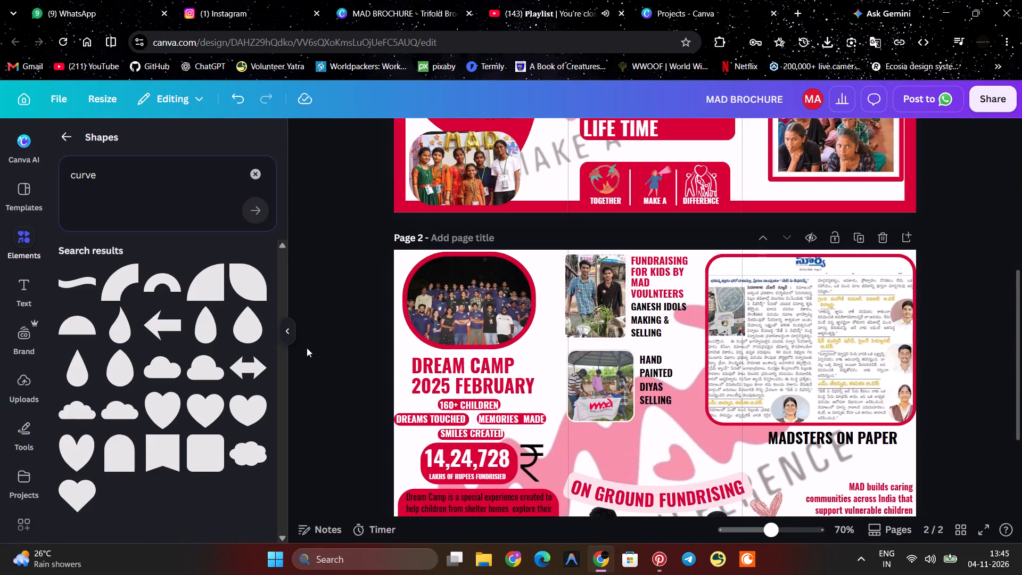
{"action": "scroll", "coordinate": [307, 348], "scroll_direction": "up", "scroll_amount": 1}
{"action": "scroll", "coordinate": [307, 348], "scroll_direction": "down", "scroll_amount": 1}
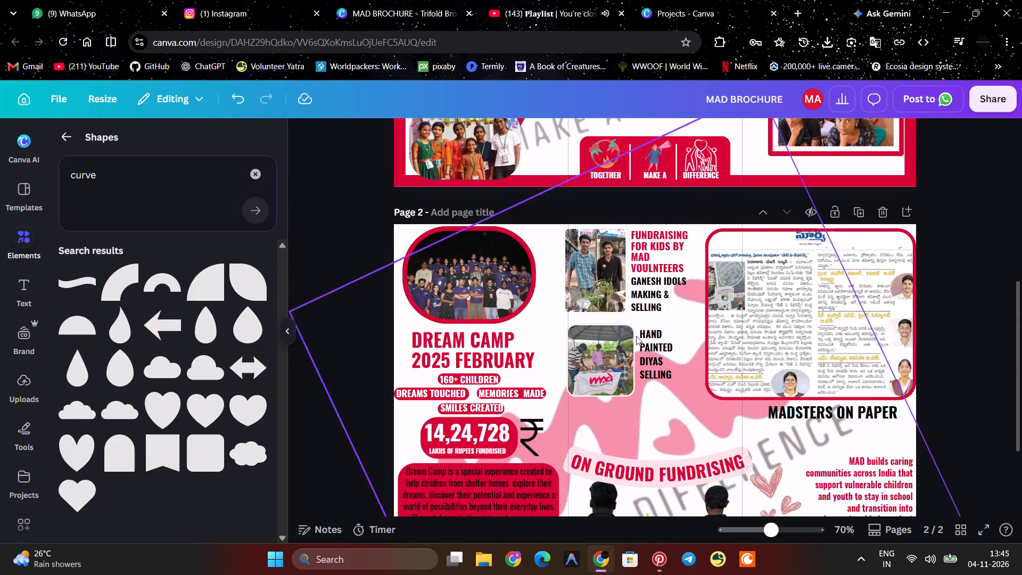
Move the diya stall photo on page 2 toward the middle panel's centre, place its caption below it, and widen the photo slightly.
{"action": "left_click_drag", "start_coordinate": [611, 385], "coordinate": [645, 437]}
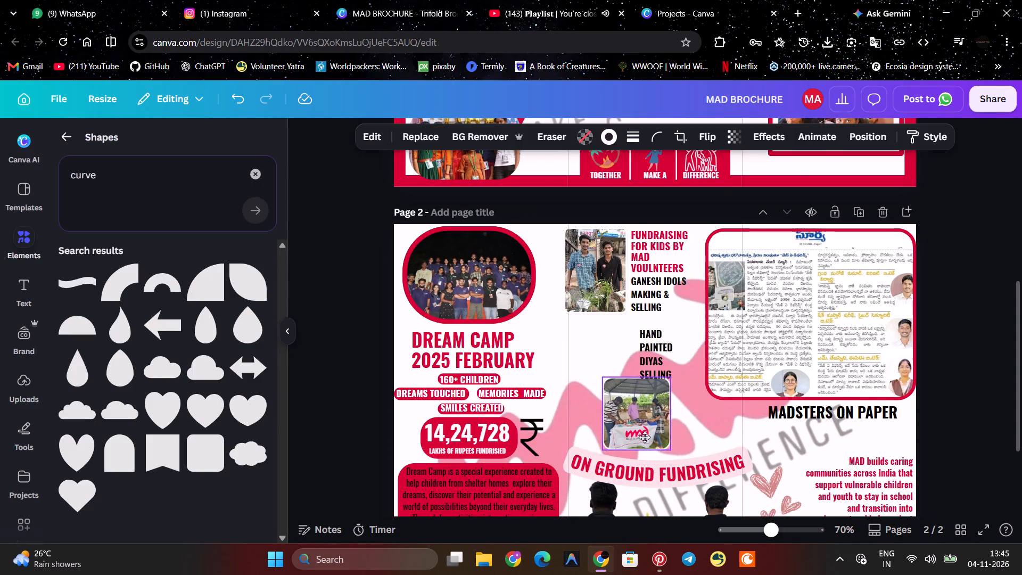
{"action": "left_click_drag", "start_coordinate": [645, 437], "coordinate": [610, 405]}
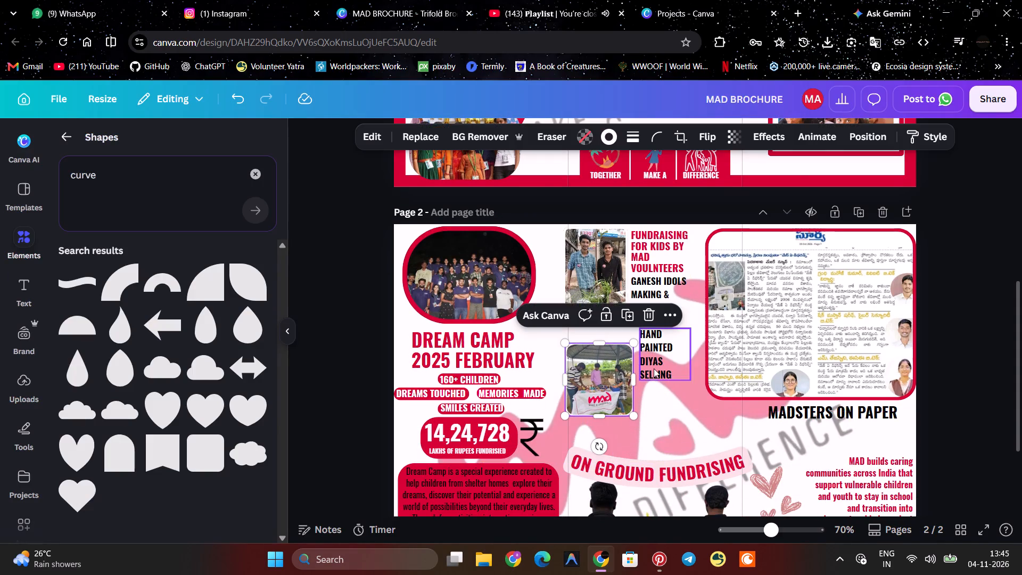
{"action": "left_click_drag", "start_coordinate": [654, 367], "coordinate": [668, 453]}
{"action": "left_click_drag", "start_coordinate": [597, 397], "coordinate": [639, 384]}
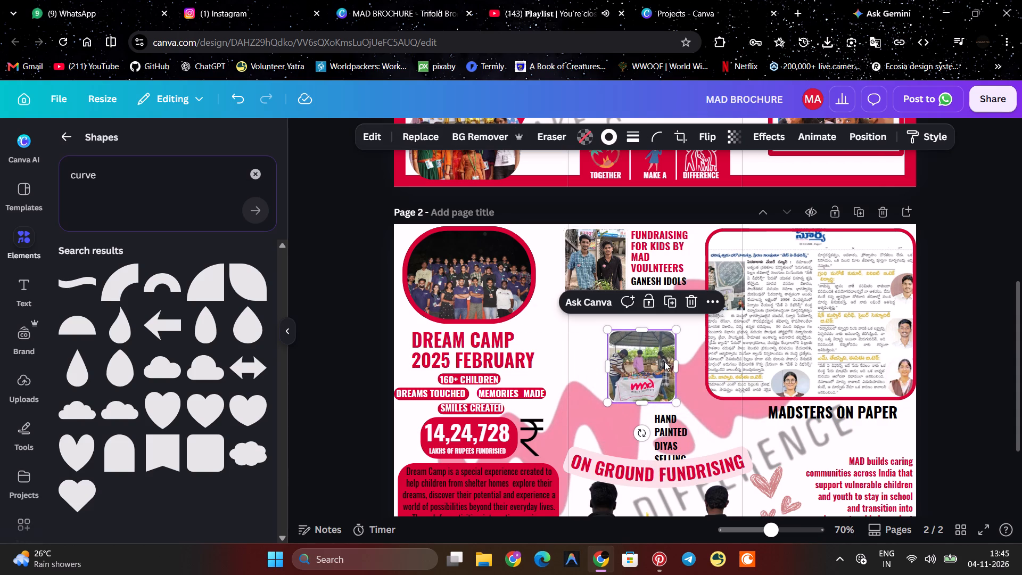
{"action": "left_click_drag", "start_coordinate": [677, 363], "coordinate": [689, 363]}
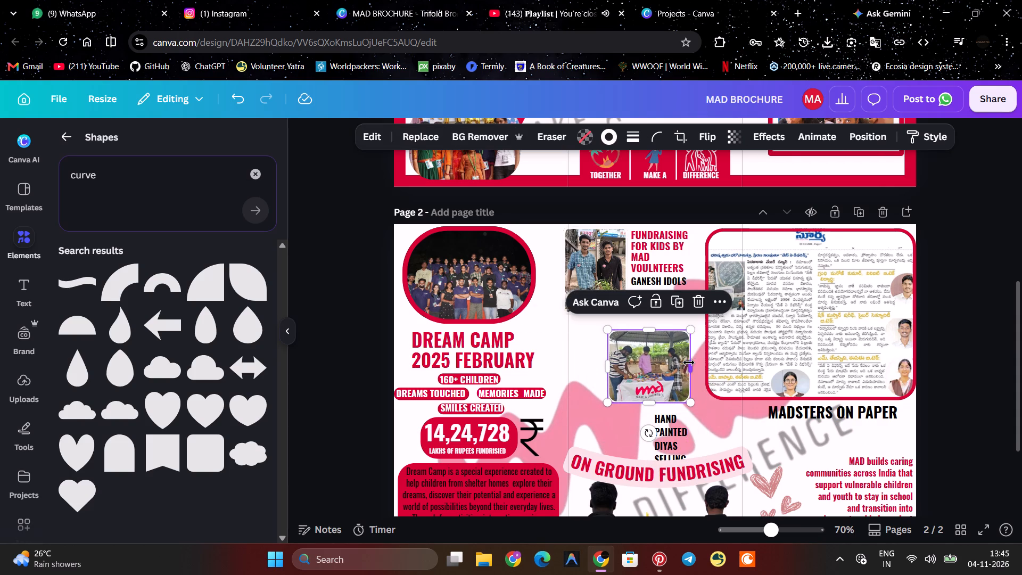
{"action": "left_click", "coordinate": [604, 437]}
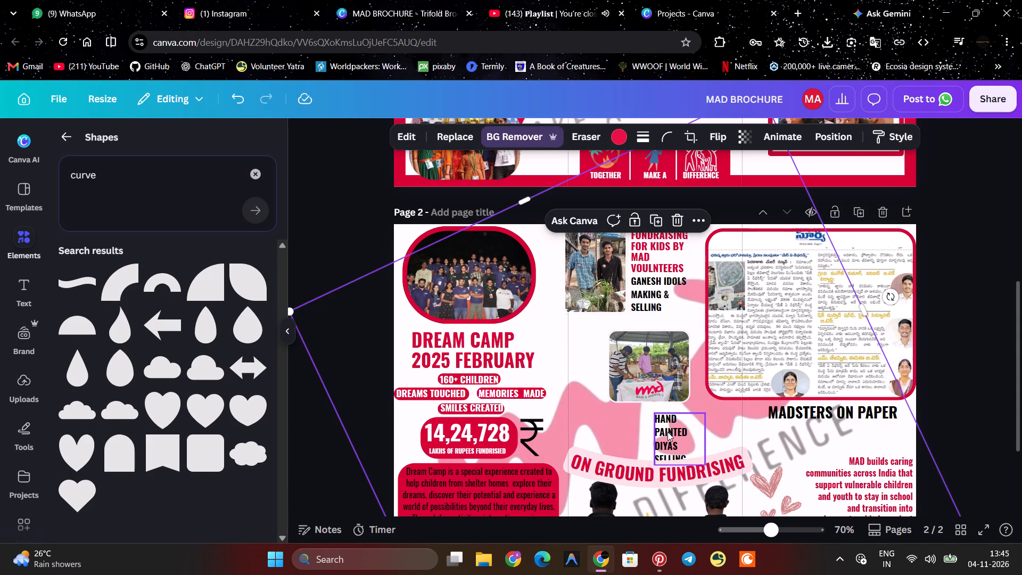
Shift the HAND PAINTED DIYAS SELLING caption directly beneath the stall photo and widen its text box across the middle panel.
{"action": "left_click", "coordinate": [668, 432]}
{"action": "left_click", "coordinate": [668, 432]}
{"action": "left_click_drag", "start_coordinate": [668, 432], "coordinate": [612, 431]}
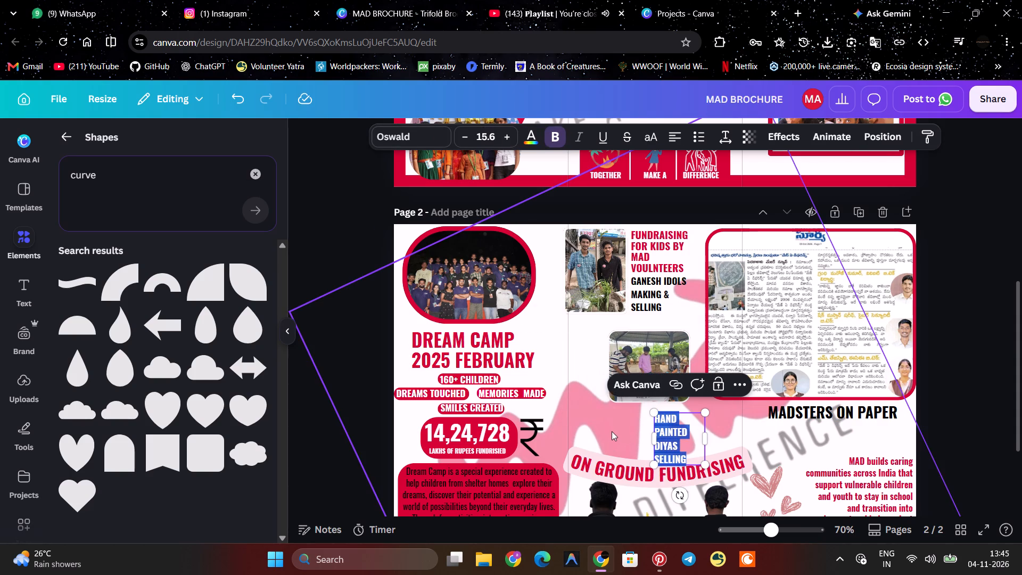
{"action": "left_click", "coordinate": [612, 431]}
{"action": "left_click_drag", "start_coordinate": [686, 438], "coordinate": [616, 431]}
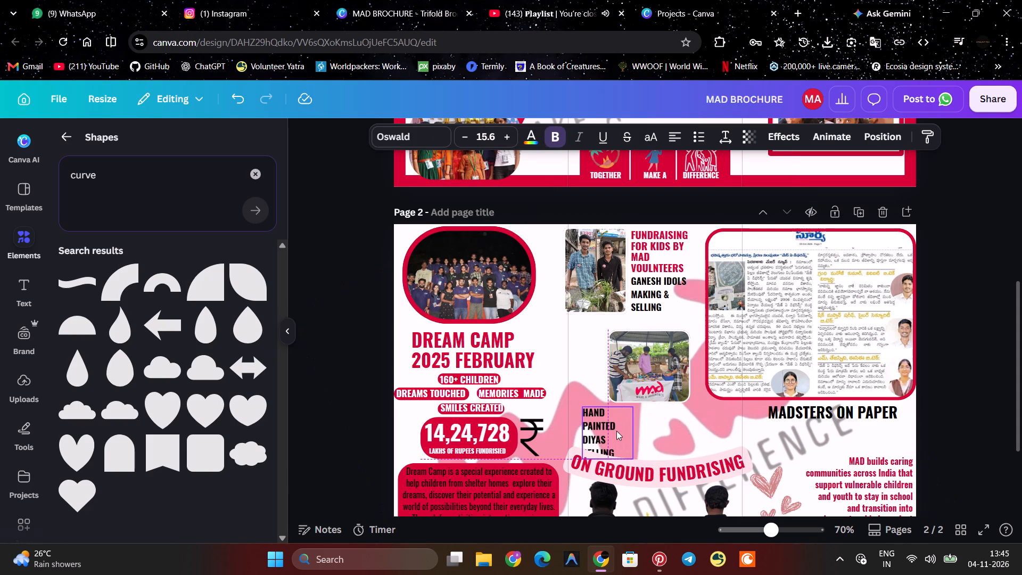
{"action": "left_click_drag", "start_coordinate": [634, 429], "coordinate": [698, 429]}
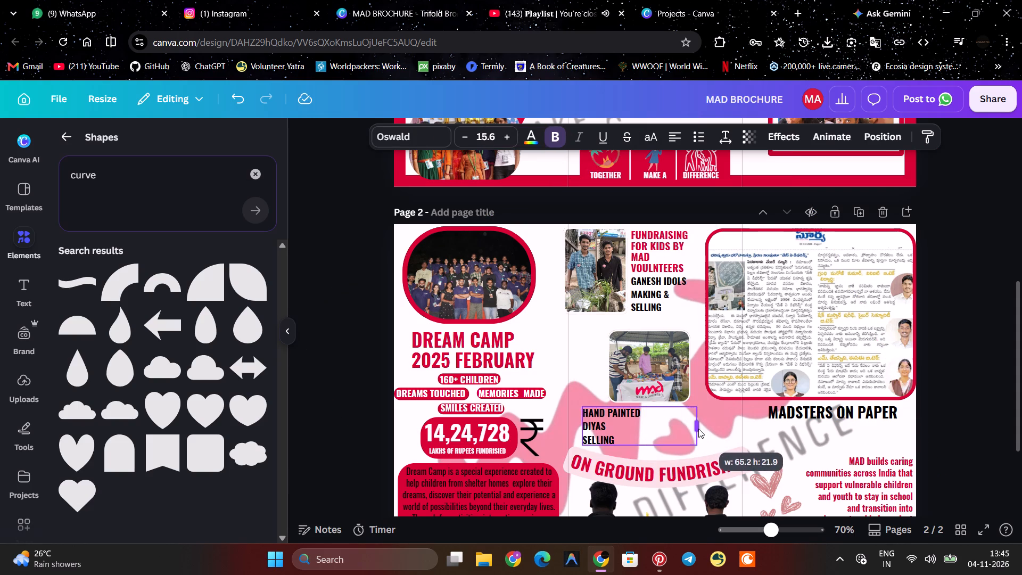
{"action": "left_click_drag", "start_coordinate": [698, 429], "coordinate": [720, 412]}
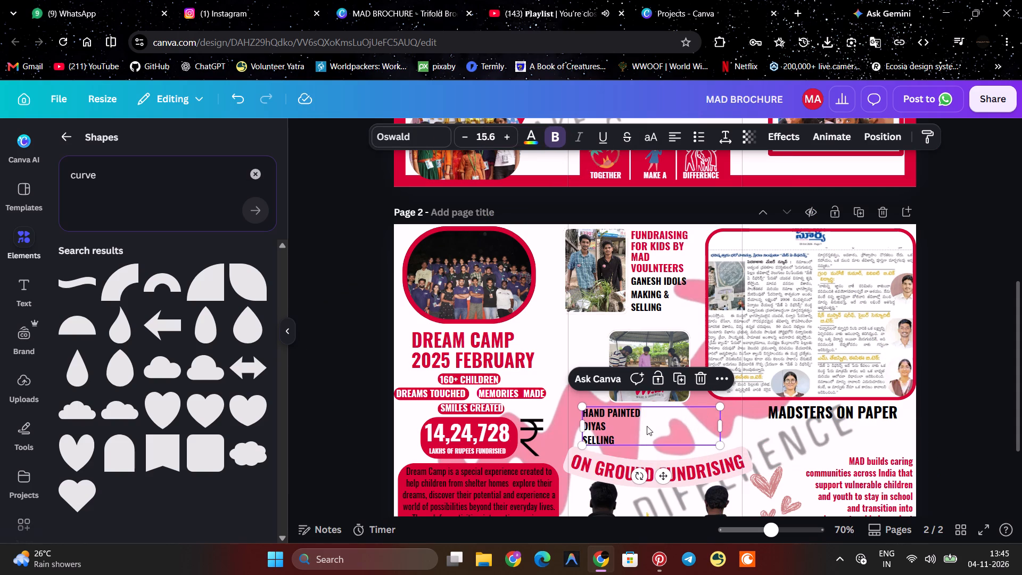
Replace the caption's line breaks with spaces so HAND PAINTED DIYAS SELLING reads on a single line.
{"action": "left_click", "coordinate": [652, 424]}
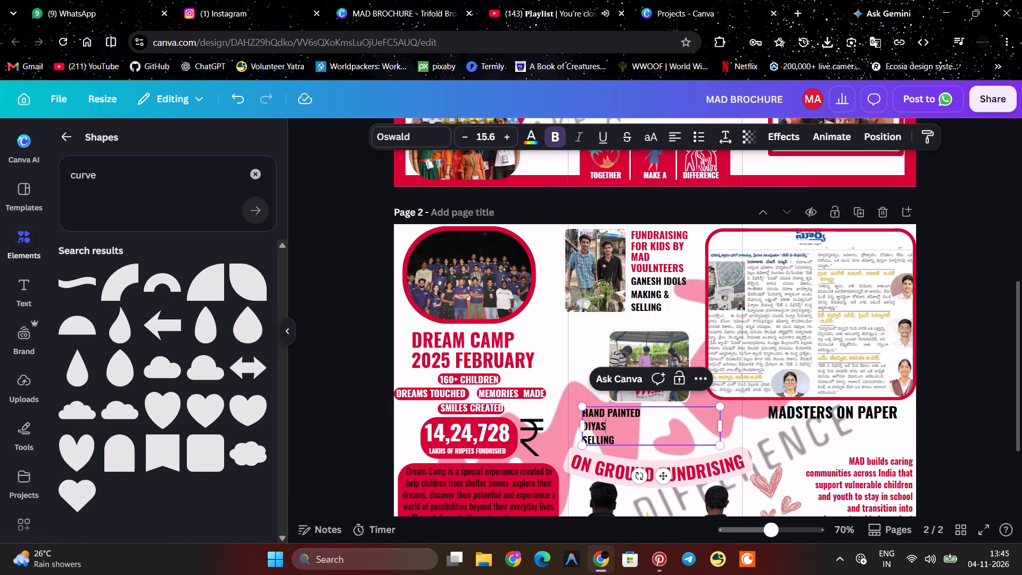
{"action": "key", "text": "Left"}
{"action": "key", "text": "Left"}
{"action": "key", "text": "Left"}
{"action": "key", "text": "Left"}
{"action": "key", "text": "Left"}
{"action": "key", "text": "BackSpace"}
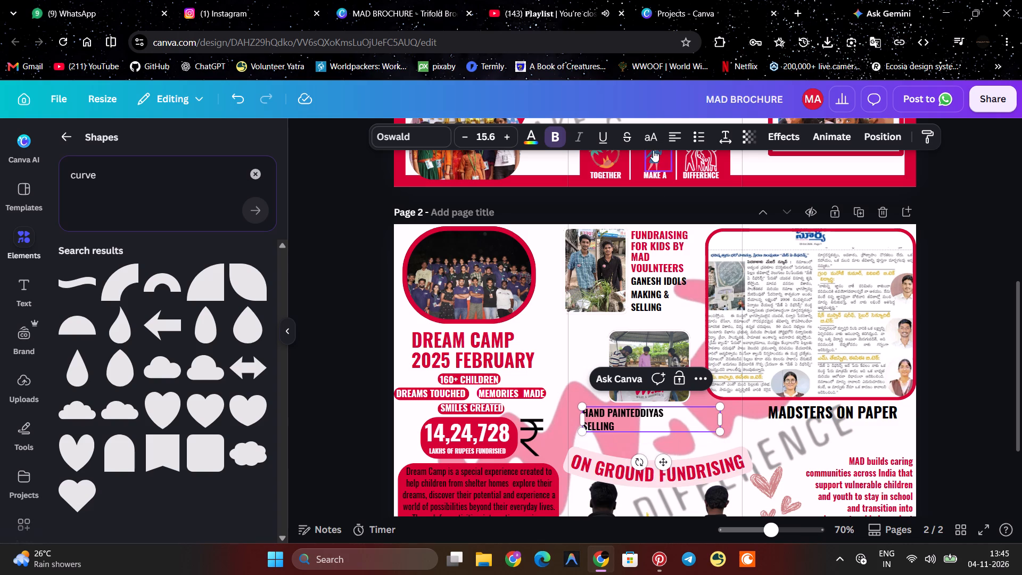
{"action": "key", "text": "space"}
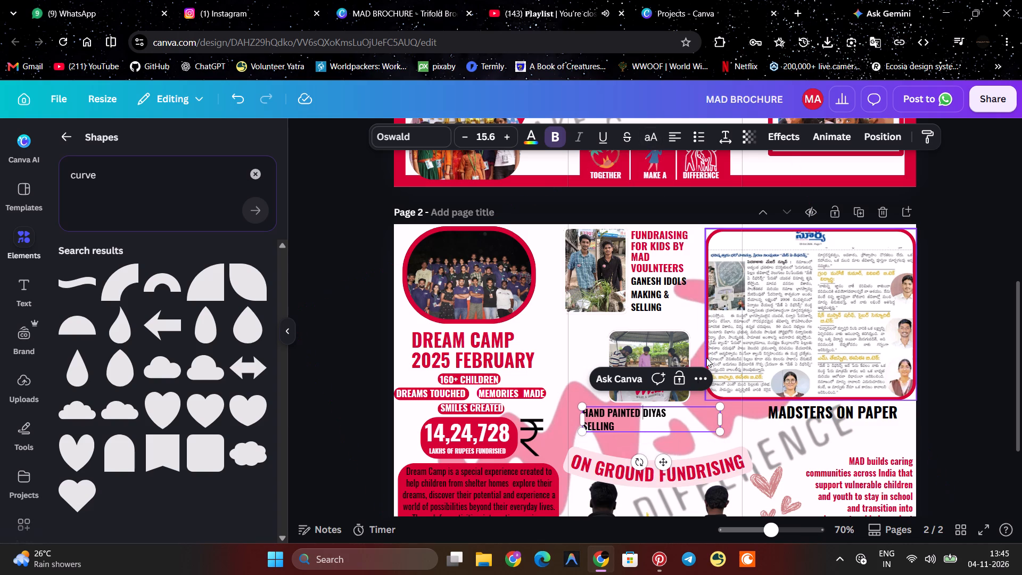
{"action": "left_click", "coordinate": [639, 430]}
{"action": "key", "text": "Left"}
{"action": "key", "text": "Left"}
{"action": "key", "text": "Left"}
{"action": "key", "text": "Left"}
{"action": "key", "text": "Left"}
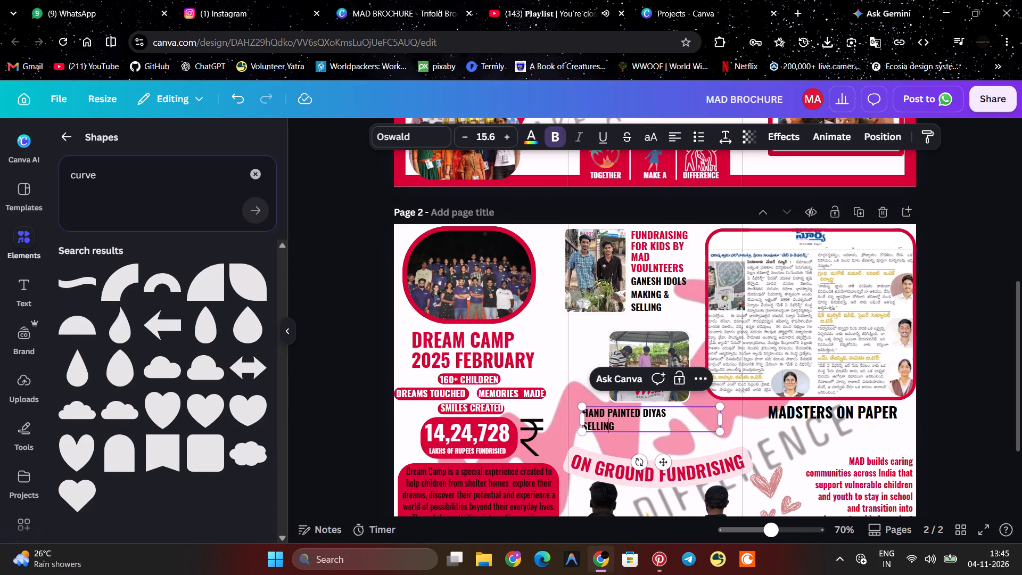
{"action": "key", "text": "Left"}
{"action": "key", "text": "Left"}
{"action": "key", "text": "BackSpace"}
{"action": "key", "text": "space"}
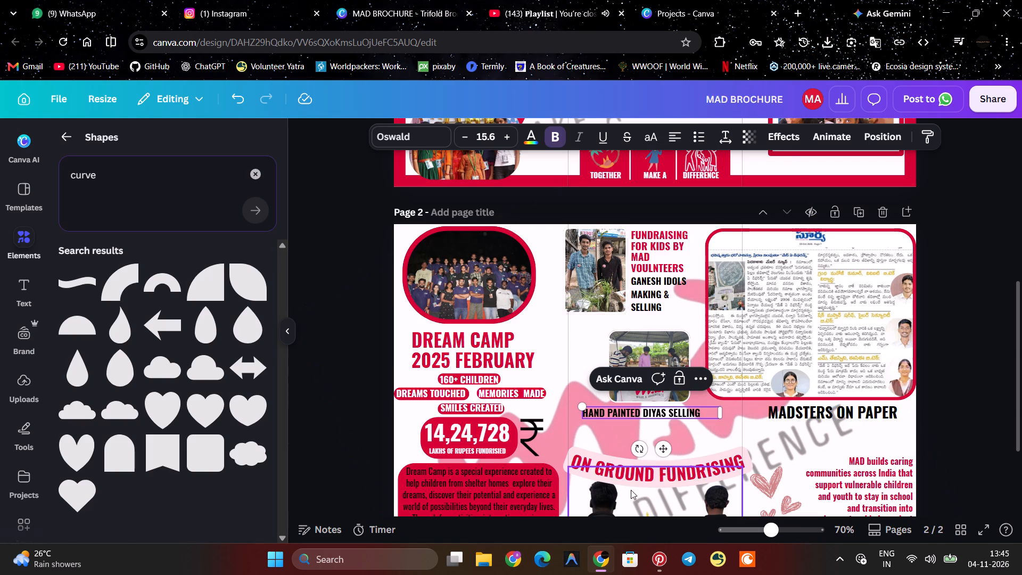
Nudge the diya stall photo slightly left to centre it above its one-line caption.
{"action": "left_click", "coordinate": [582, 372]}
{"action": "left_click_drag", "start_coordinate": [637, 371], "coordinate": [624, 373]}
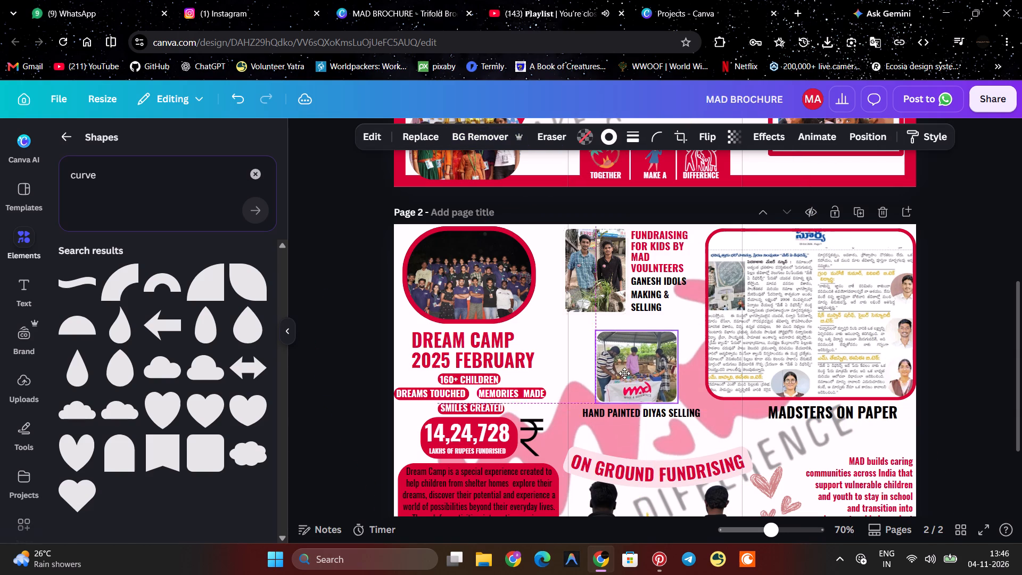
{"action": "left_click_drag", "start_coordinate": [624, 373], "coordinate": [624, 373]}
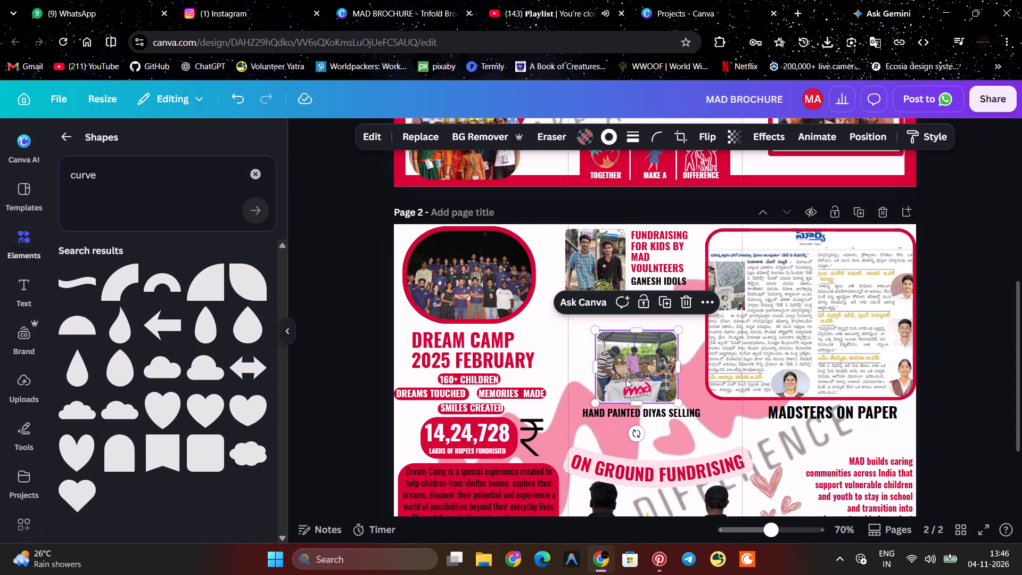
Move the Ganesh idols photo aside, then shift the FUNDRAISING FOR KIDS heading left and widen its text box to two lines.
{"action": "left_click_drag", "start_coordinate": [589, 261], "coordinate": [556, 332]}
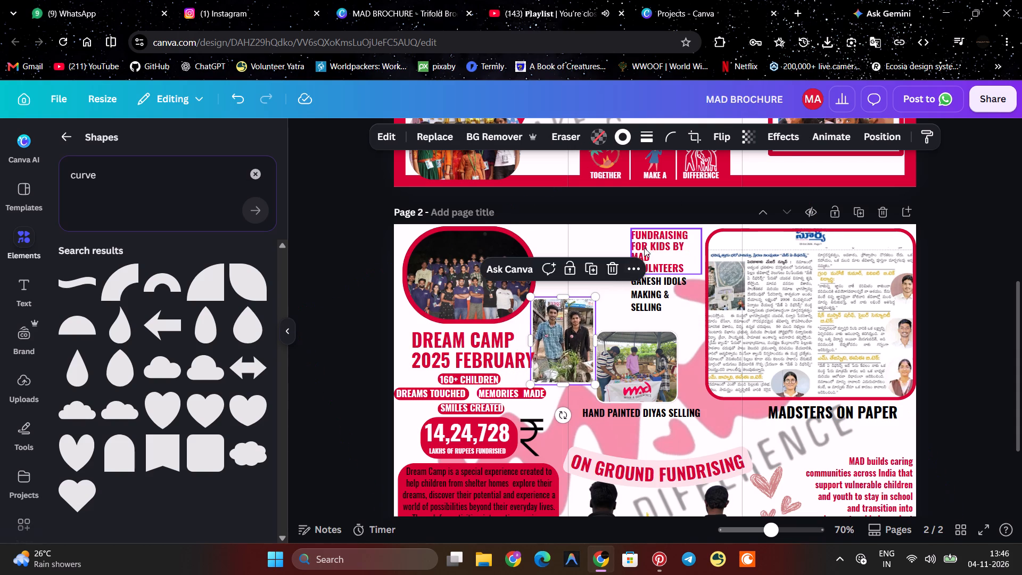
{"action": "left_click_drag", "start_coordinate": [647, 242], "coordinate": [598, 241]}
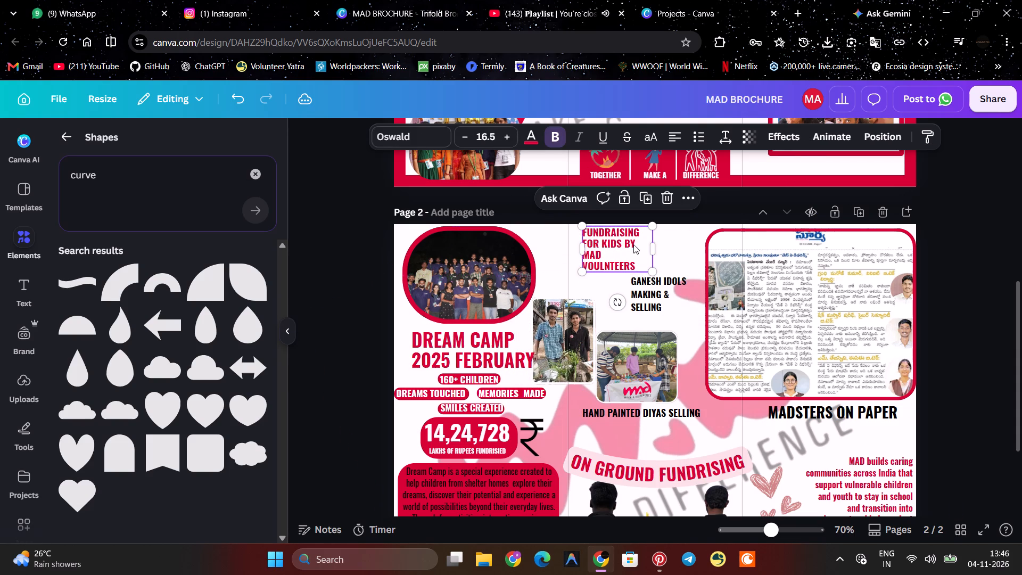
{"action": "left_click_drag", "start_coordinate": [655, 249], "coordinate": [684, 244]}
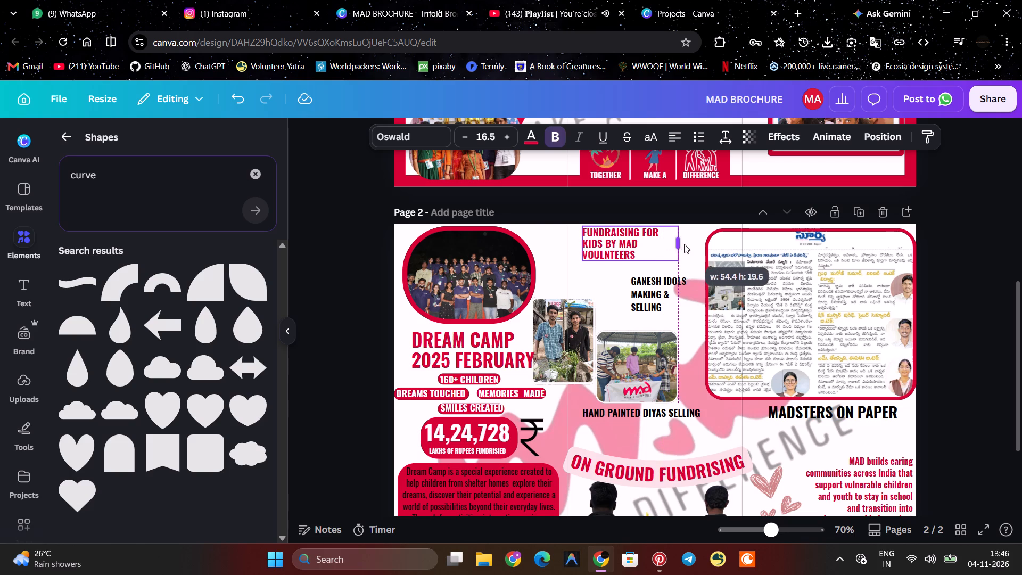
{"action": "left_click_drag", "start_coordinate": [684, 244], "coordinate": [685, 244]}
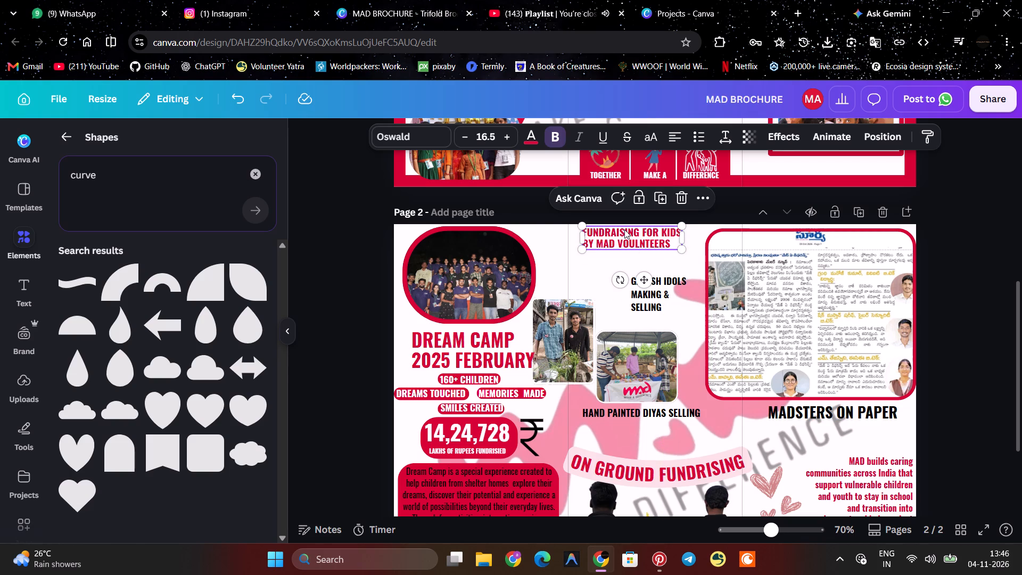
{"action": "left_click", "coordinate": [625, 232]}
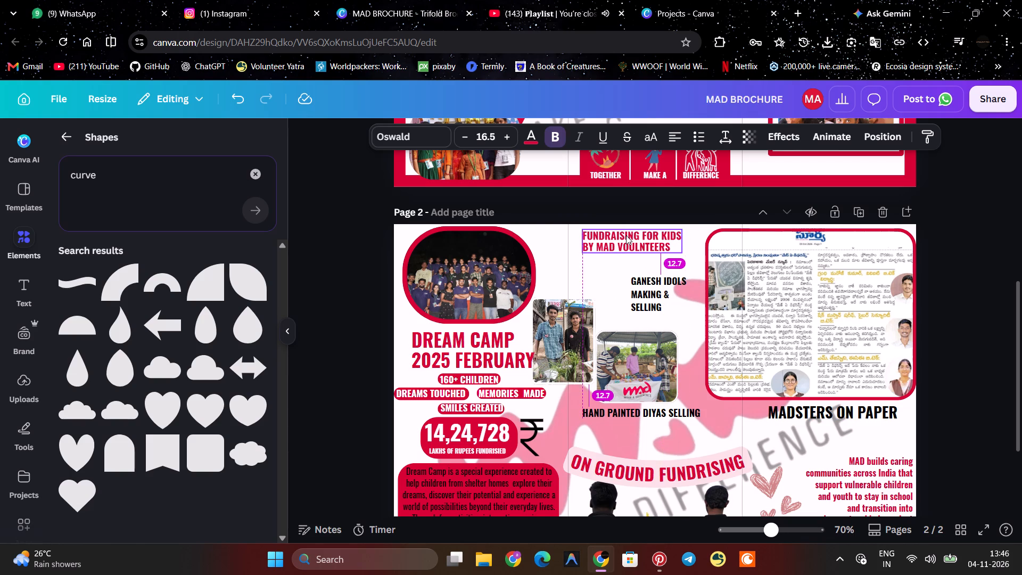
Increase the FUNDRAISING FOR KIDS heading's font size to 19.5 and widen its box so it fits on two lines.
{"action": "left_click", "coordinate": [500, 140]}
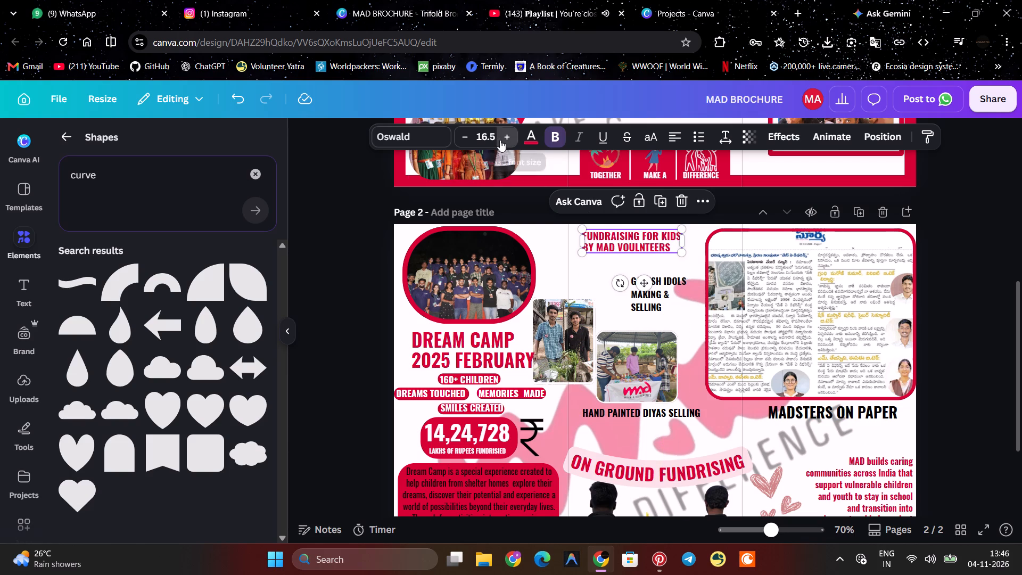
{"action": "left_click", "coordinate": [500, 140]}
{"action": "left_click", "coordinate": [500, 140]}
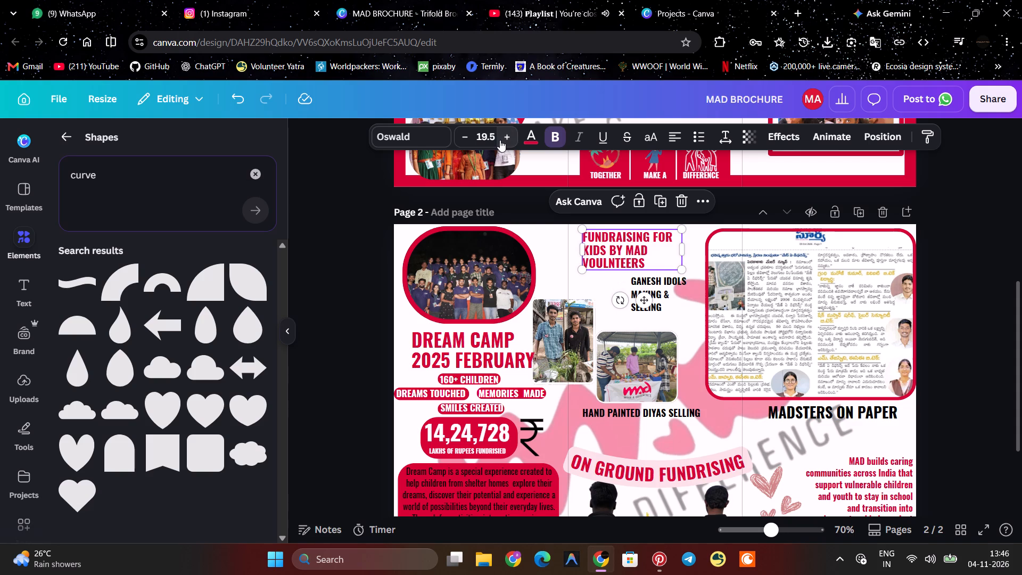
{"action": "left_click_drag", "start_coordinate": [683, 249], "coordinate": [689, 249]}
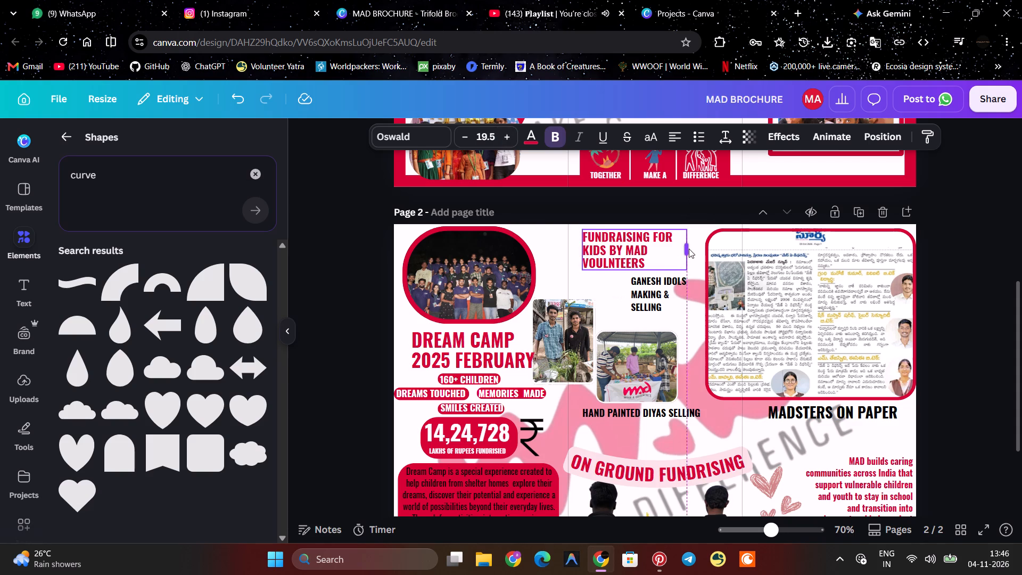
{"action": "left_click_drag", "start_coordinate": [689, 249], "coordinate": [698, 231]}
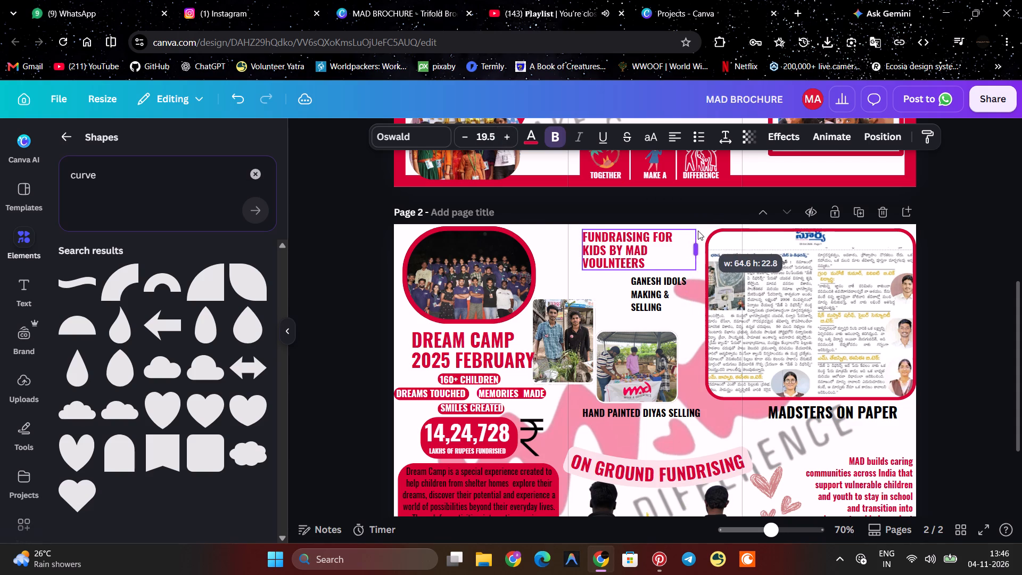
{"action": "left_click_drag", "start_coordinate": [698, 231], "coordinate": [707, 231]}
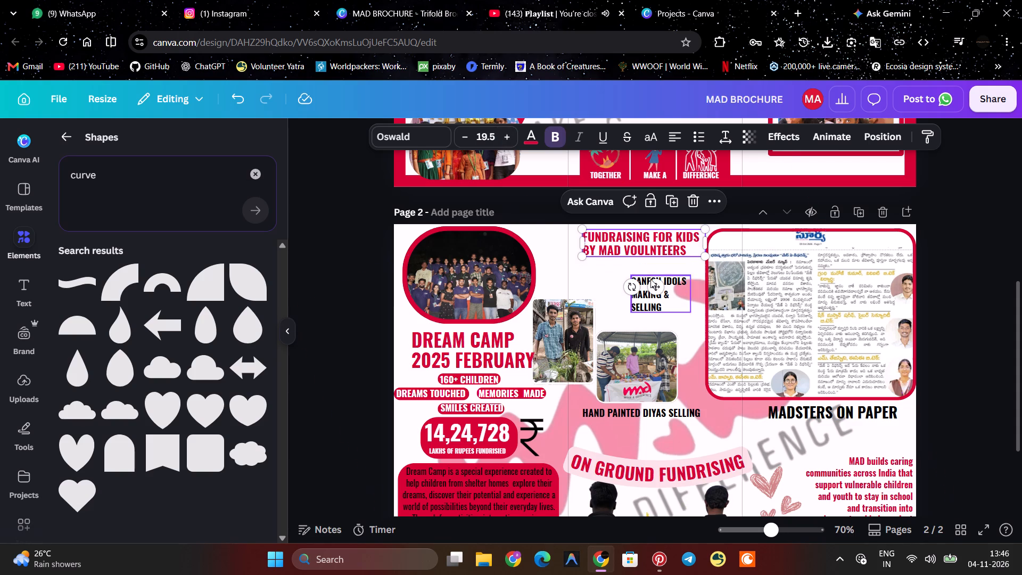
Place the two-volunteer photo under the heading at the middle panel's left edge, with the GANESH IDOLS caption beside it.
{"action": "left_click", "coordinate": [587, 294]}
{"action": "left_click_drag", "start_coordinate": [571, 328], "coordinate": [609, 293]}
{"action": "left_click_drag", "start_coordinate": [649, 287], "coordinate": [659, 282]}
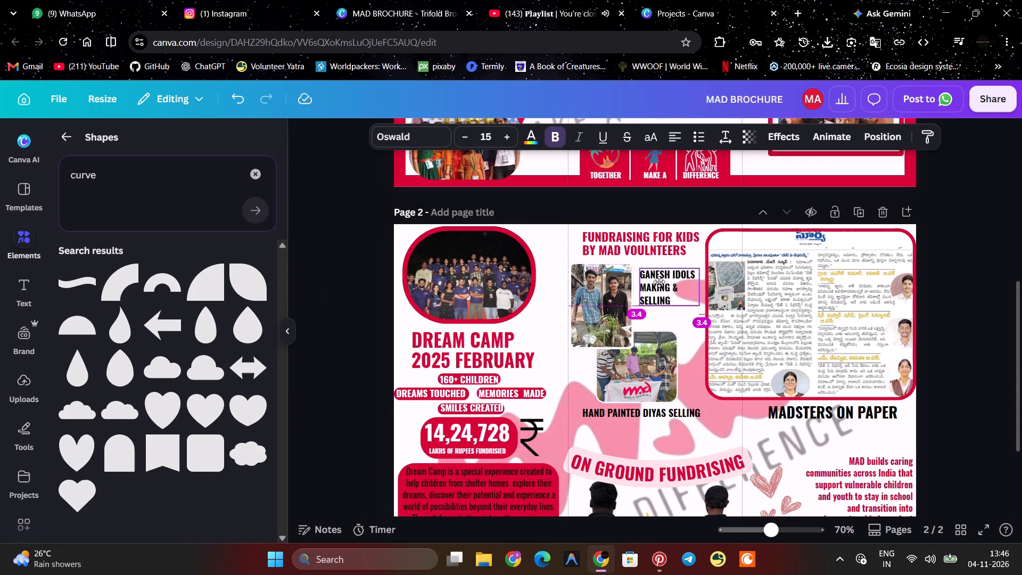
{"action": "left_click_drag", "start_coordinate": [659, 282], "coordinate": [657, 279]}
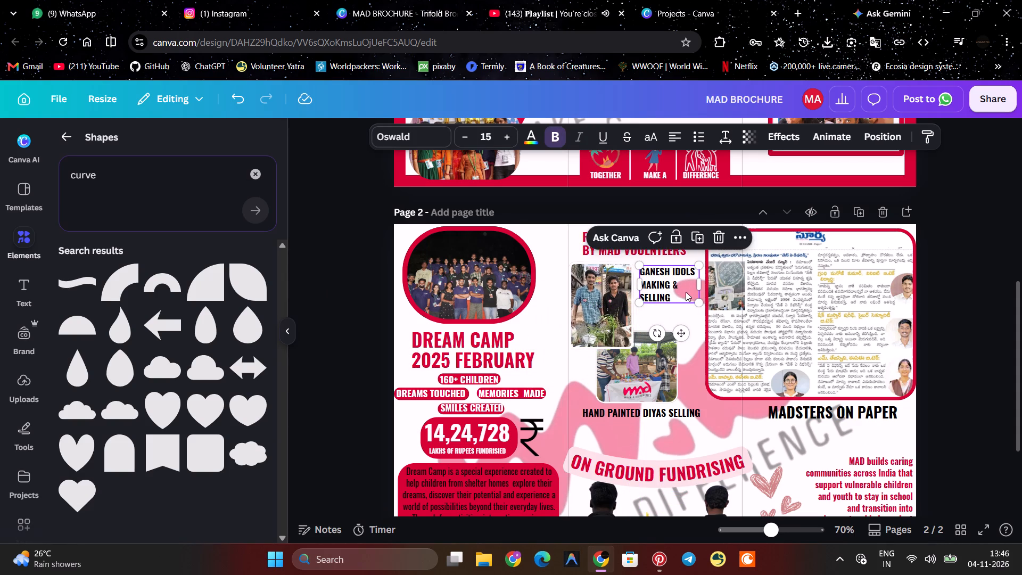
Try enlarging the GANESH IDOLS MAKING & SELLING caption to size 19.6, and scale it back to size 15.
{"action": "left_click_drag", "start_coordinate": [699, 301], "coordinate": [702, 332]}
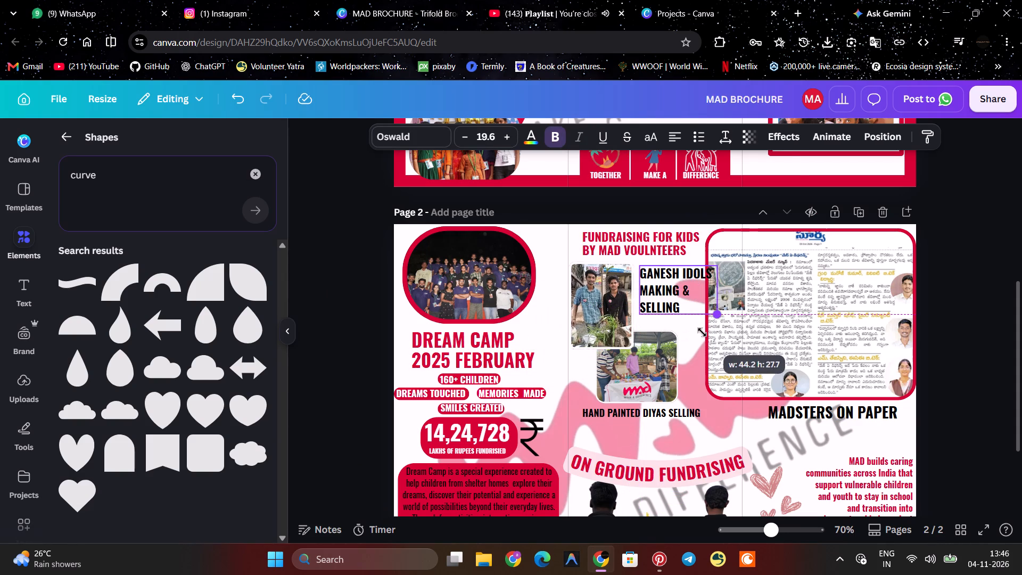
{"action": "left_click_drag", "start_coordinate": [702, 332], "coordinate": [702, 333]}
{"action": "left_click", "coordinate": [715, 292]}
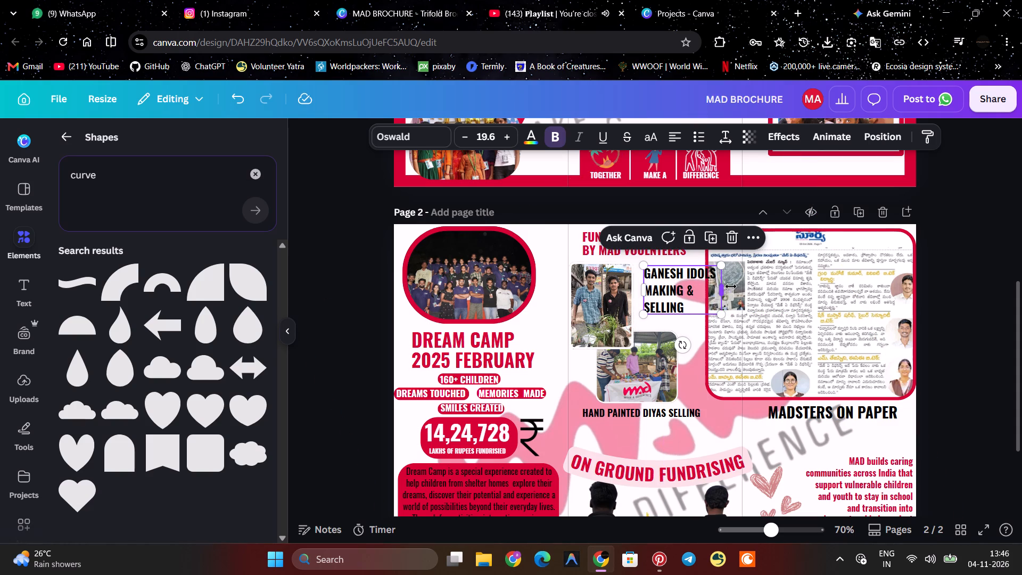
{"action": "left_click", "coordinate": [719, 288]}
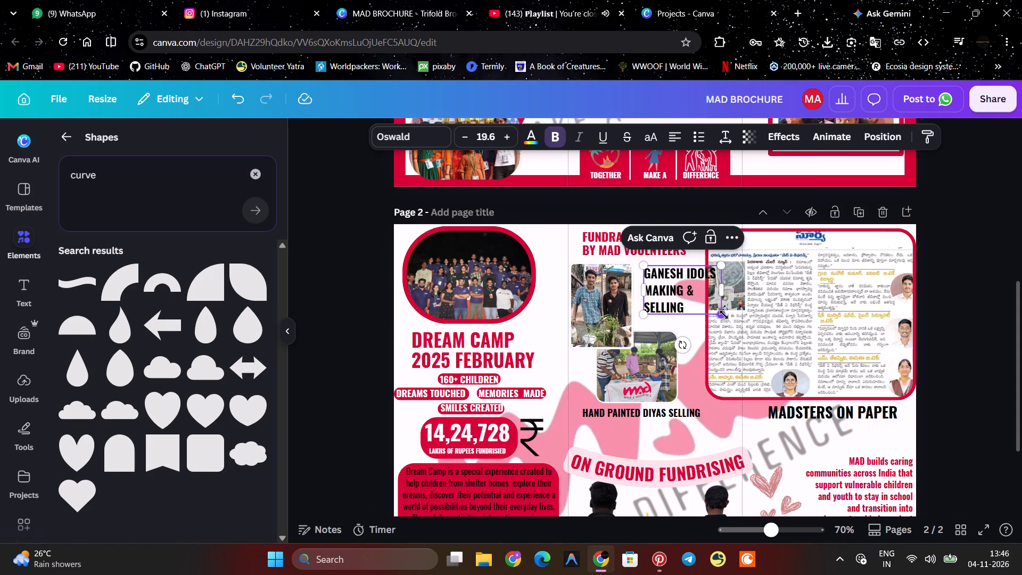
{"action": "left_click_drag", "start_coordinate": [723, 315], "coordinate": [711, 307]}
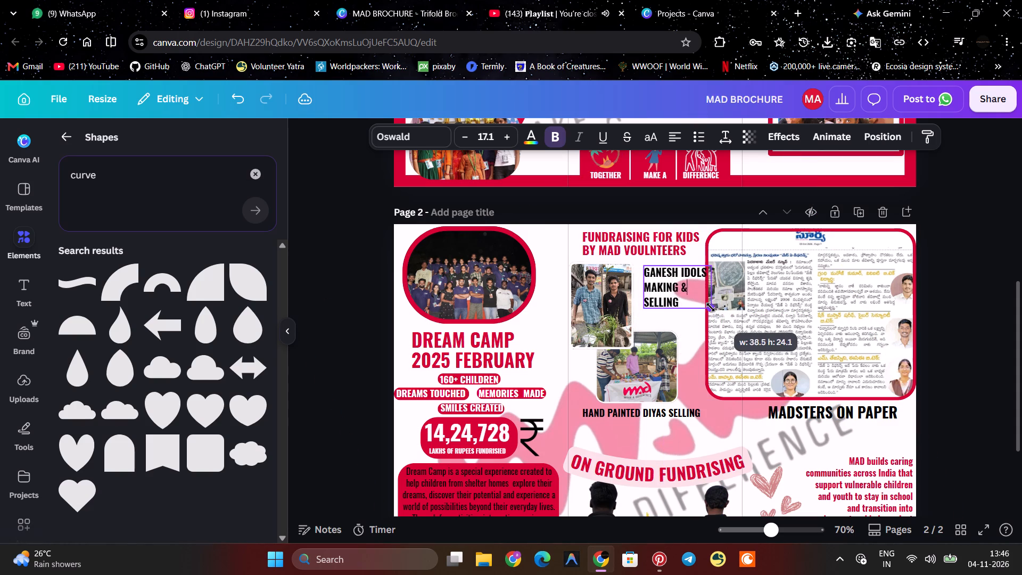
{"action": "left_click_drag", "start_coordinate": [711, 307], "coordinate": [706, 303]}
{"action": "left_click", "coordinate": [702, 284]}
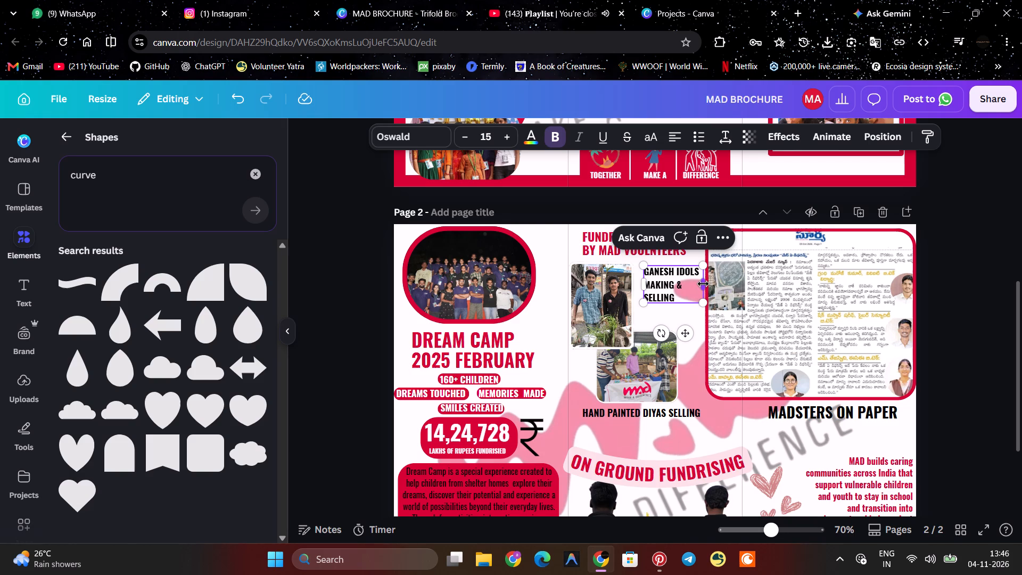
Narrow the GANESH IDOLS MAKING & SELLING caption to four lines and align it just right of the two-volunteer photo's upper part.
{"action": "left_click_drag", "start_coordinate": [705, 284], "coordinate": [700, 284]}
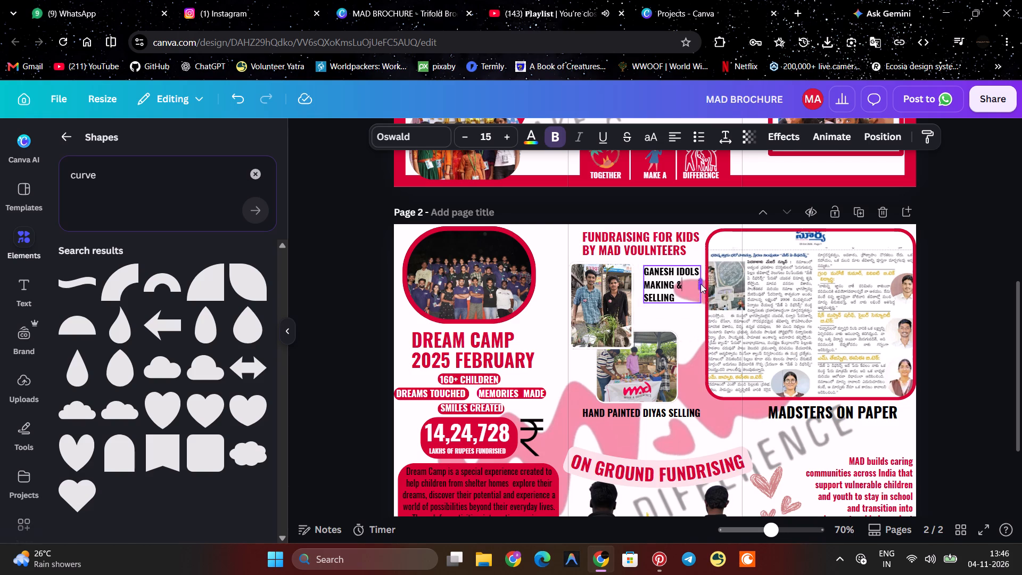
{"action": "left_click_drag", "start_coordinate": [700, 284], "coordinate": [690, 285]}
{"action": "left_click", "coordinate": [702, 328]}
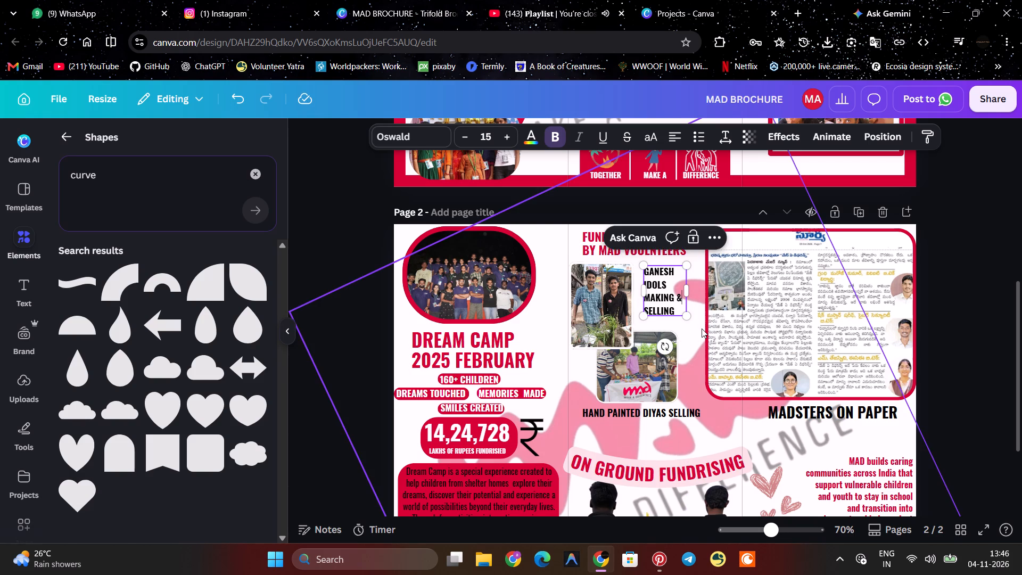
{"action": "left_click_drag", "start_coordinate": [663, 287], "coordinate": [658, 296]}
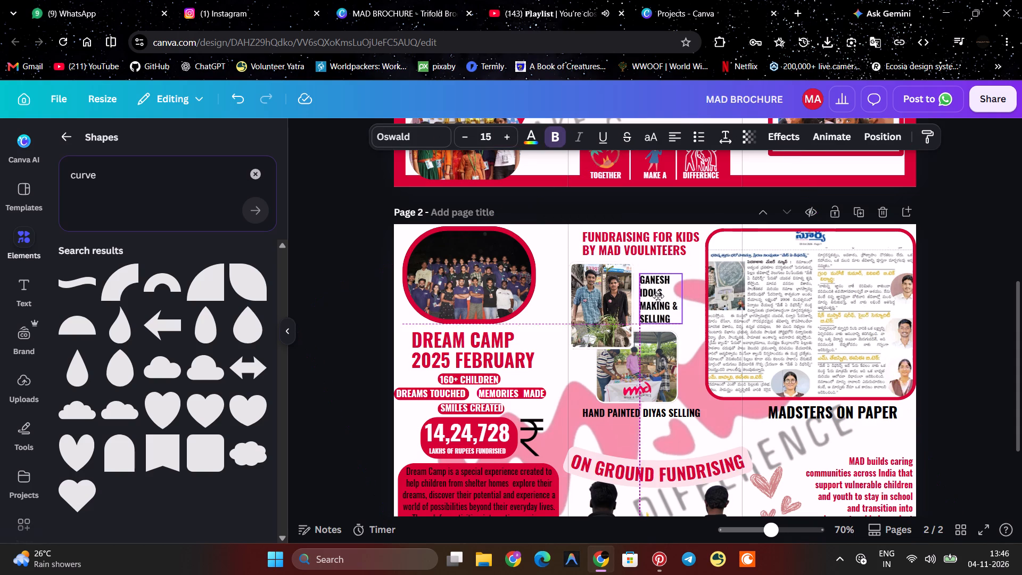
{"action": "left_click_drag", "start_coordinate": [658, 296], "coordinate": [657, 283]}
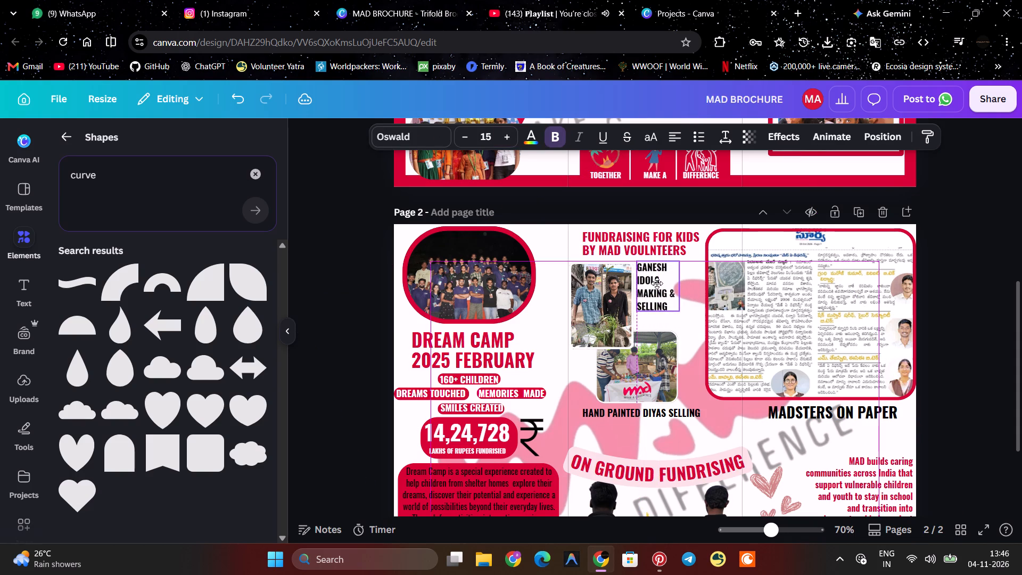
{"action": "left_click_drag", "start_coordinate": [657, 283], "coordinate": [658, 286]}
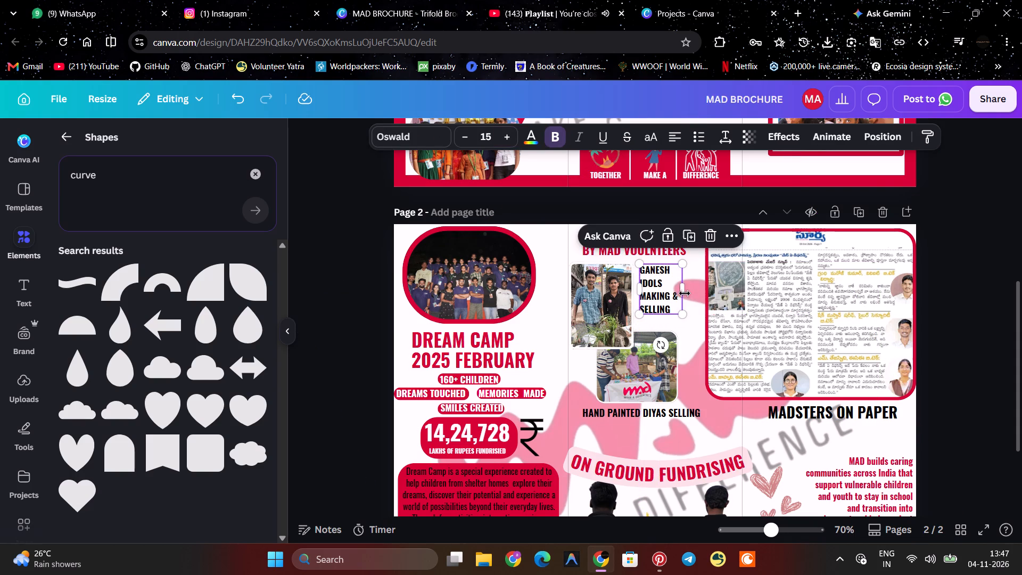
{"action": "left_click", "coordinate": [709, 329]}
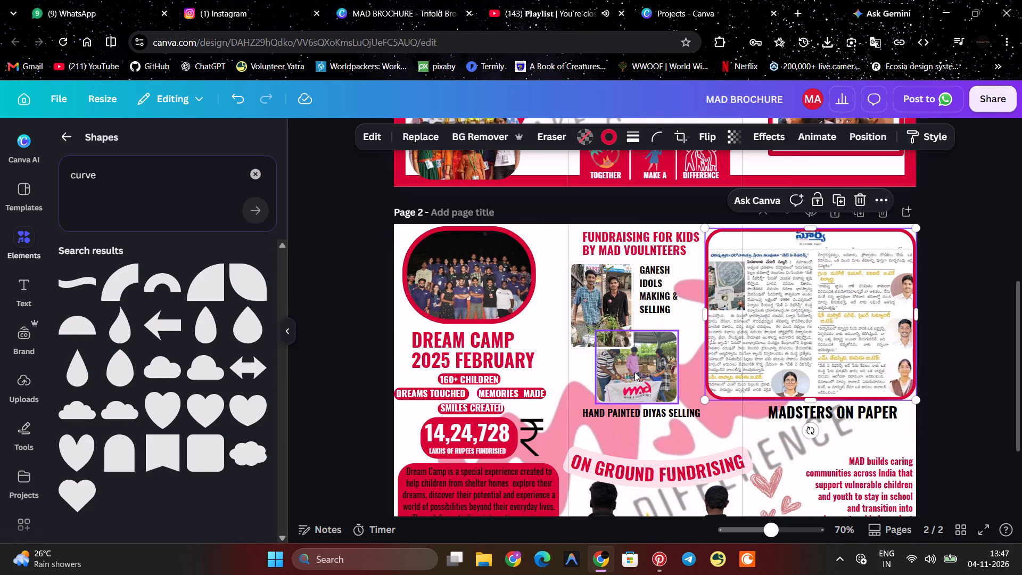
Lower the HAND PAINTED DIYAS SELLING caption toward the ON GROUND FUNDRISING banner and move the stall photo down and right above it.
{"action": "left_click_drag", "start_coordinate": [645, 410], "coordinate": [646, 426]}
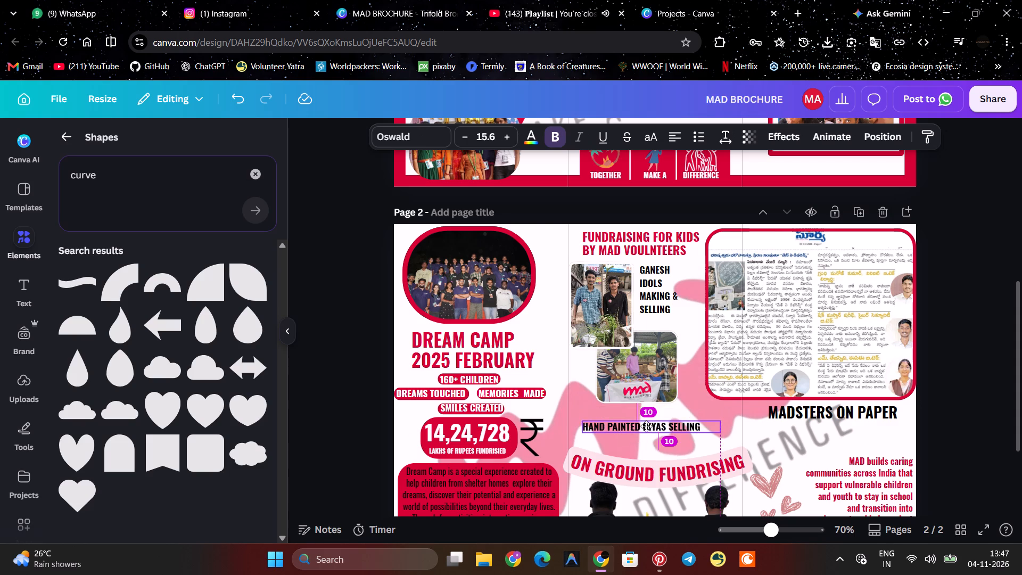
{"action": "left_click_drag", "start_coordinate": [646, 426], "coordinate": [648, 433]}
{"action": "left_click_drag", "start_coordinate": [634, 365], "coordinate": [629, 390]}
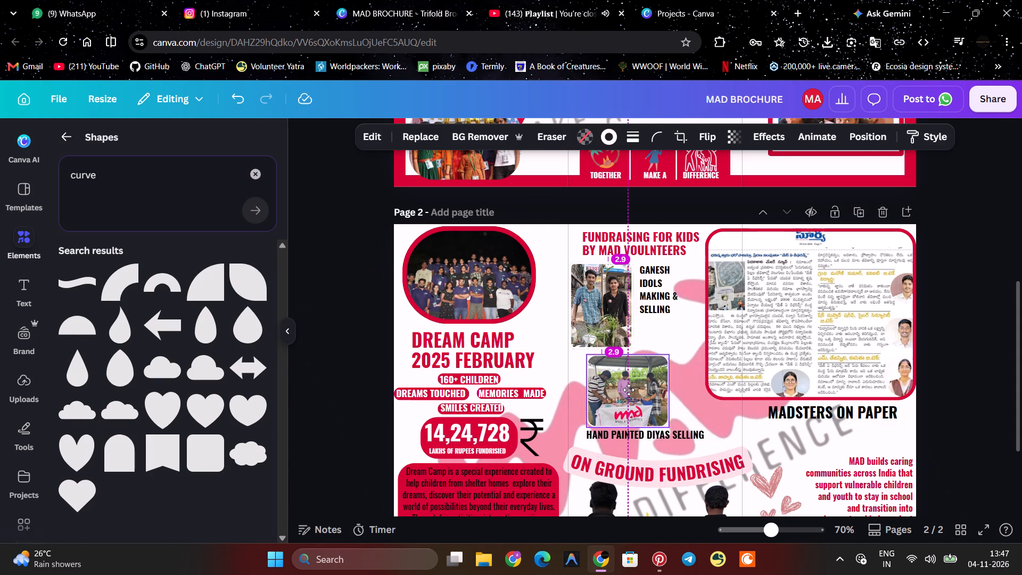
{"action": "left_click_drag", "start_coordinate": [629, 390], "coordinate": [614, 389]}
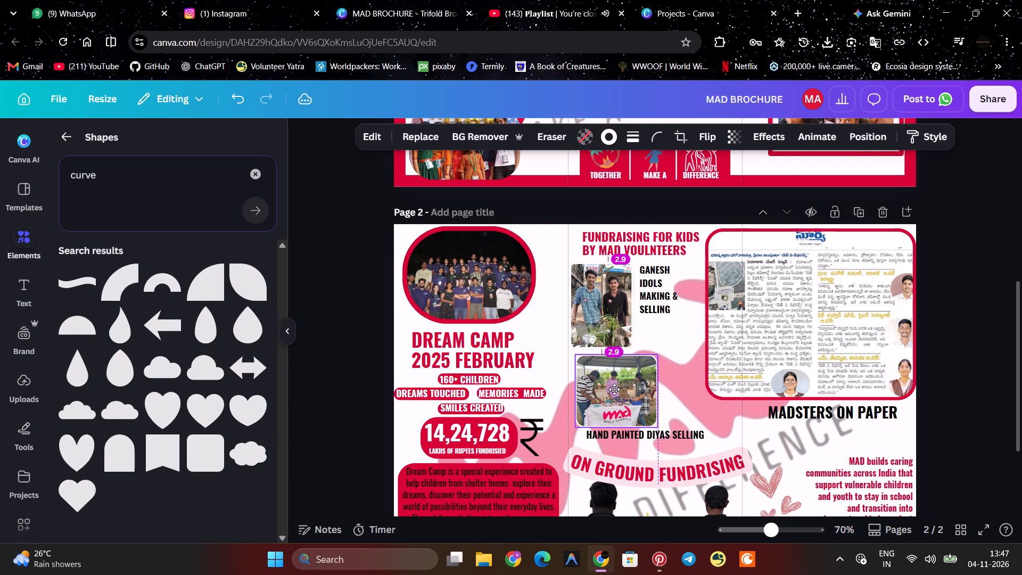
{"action": "left_click_drag", "start_coordinate": [614, 389], "coordinate": [660, 385]}
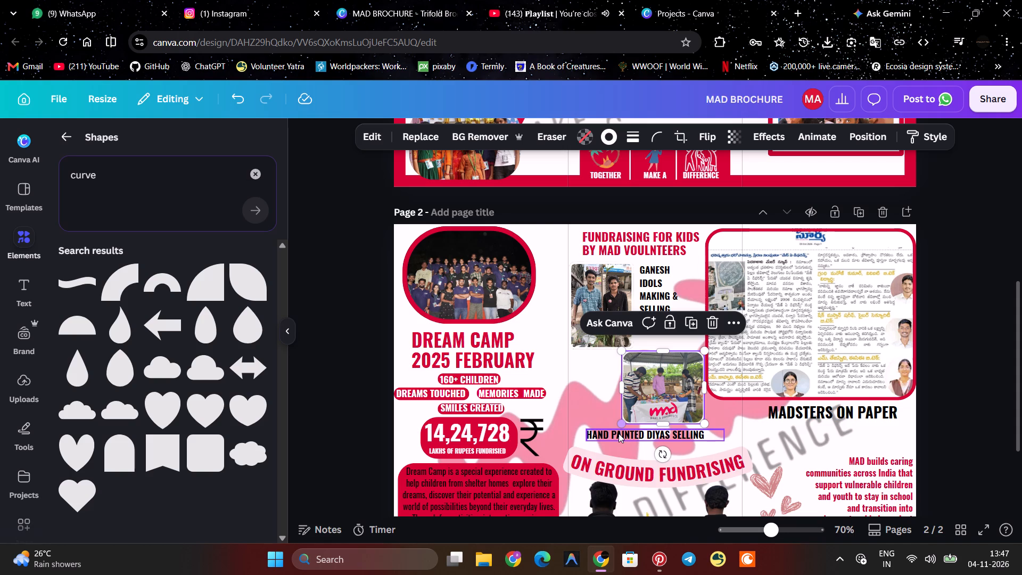
{"action": "left_click", "coordinate": [661, 397]}
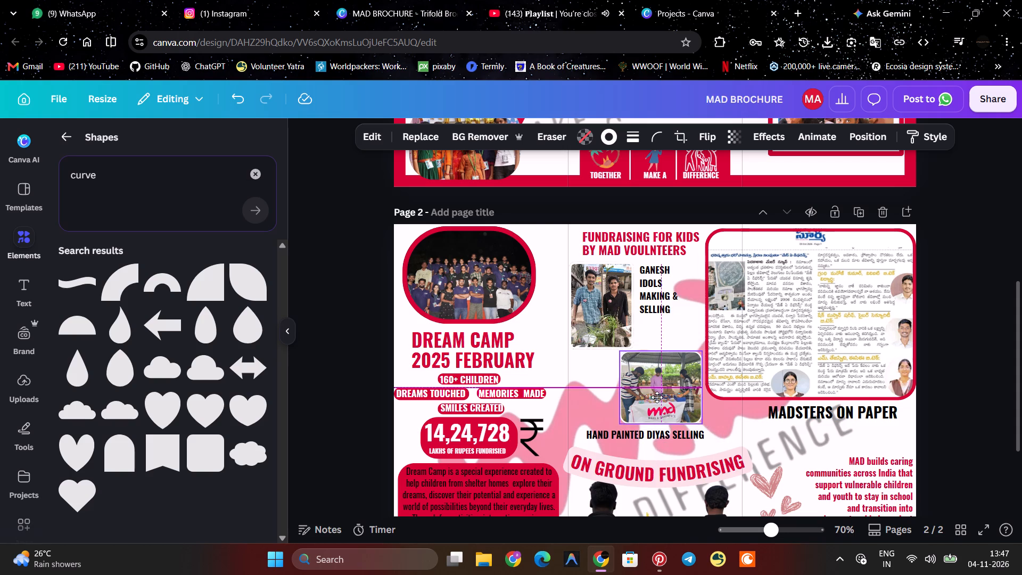
{"action": "left_click", "coordinate": [590, 389]}
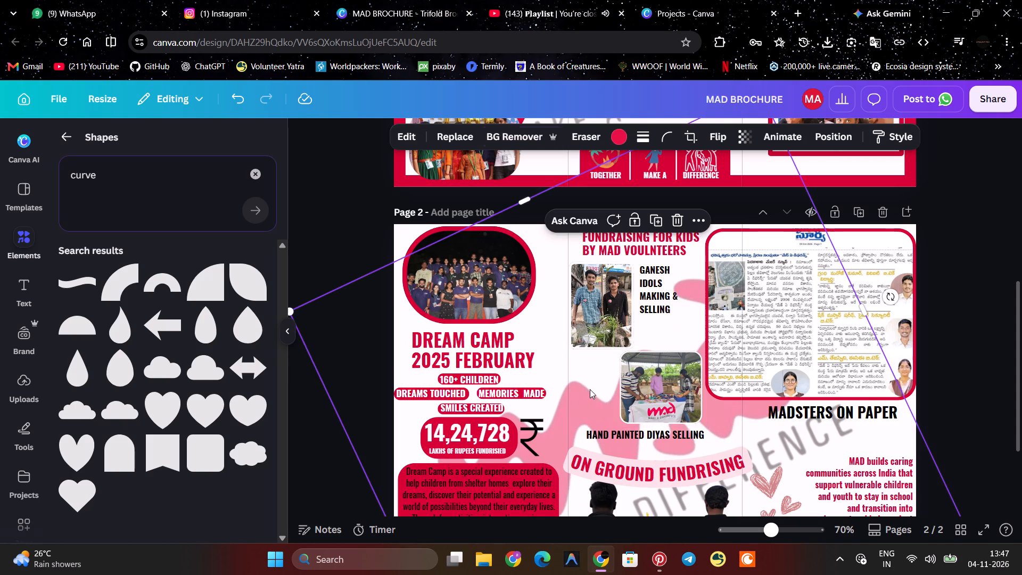
Shift the HAND PAINTED DIYAS SELLING caption right so its text is centred beneath the stall photo.
{"action": "scroll", "coordinate": [590, 389], "scroll_direction": "down", "scroll_amount": 1}
{"action": "left_click", "coordinate": [594, 389]}
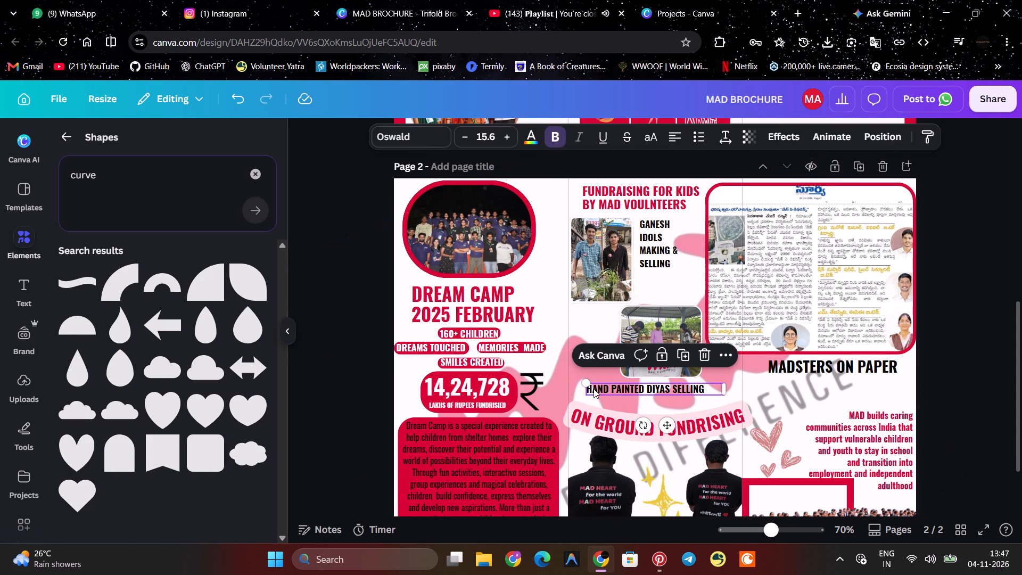
{"action": "left_click_drag", "start_coordinate": [594, 389], "coordinate": [605, 390]}
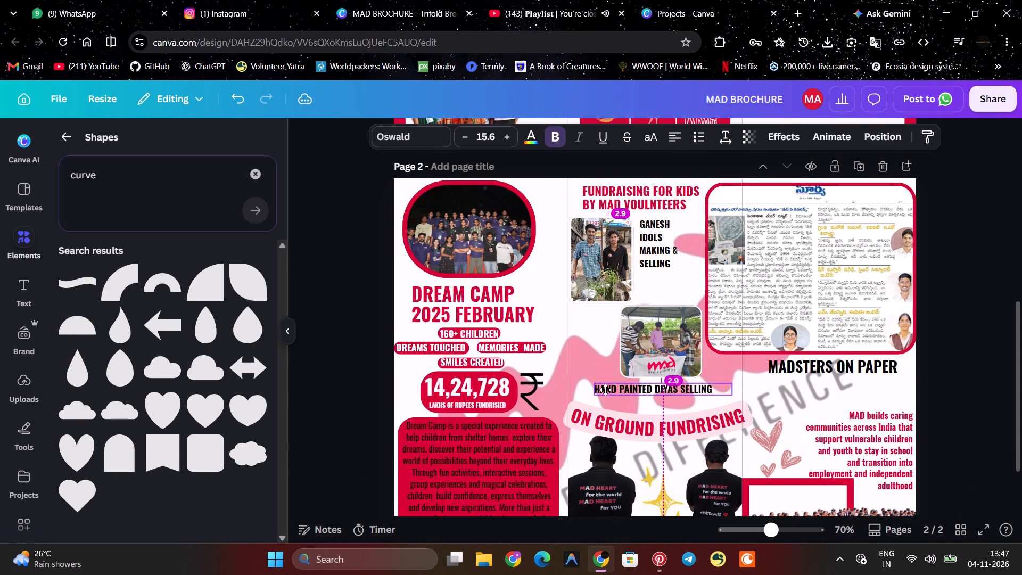
{"action": "left_click_drag", "start_coordinate": [605, 390], "coordinate": [606, 390]}
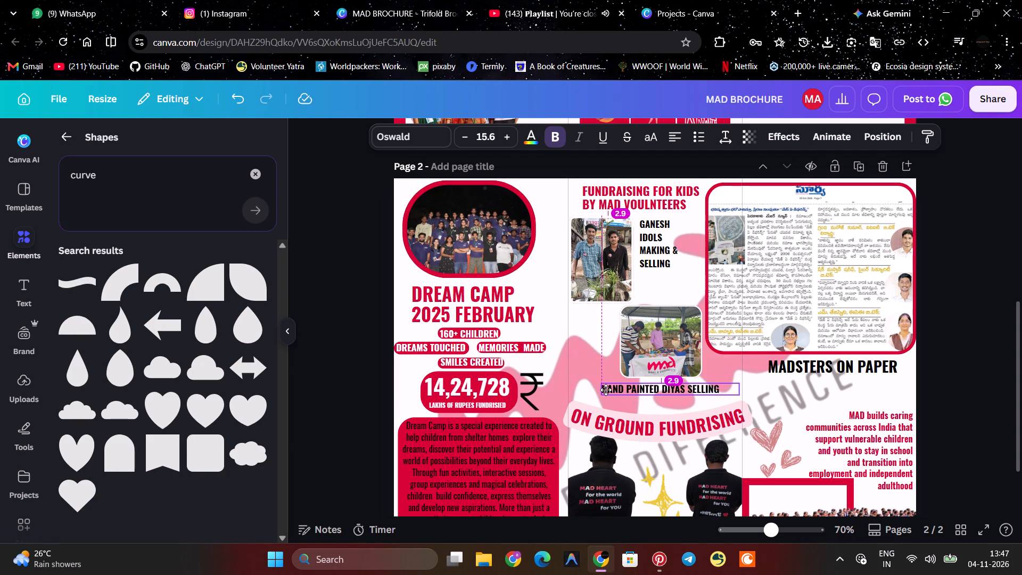
{"action": "left_click_drag", "start_coordinate": [606, 390], "coordinate": [606, 391]}
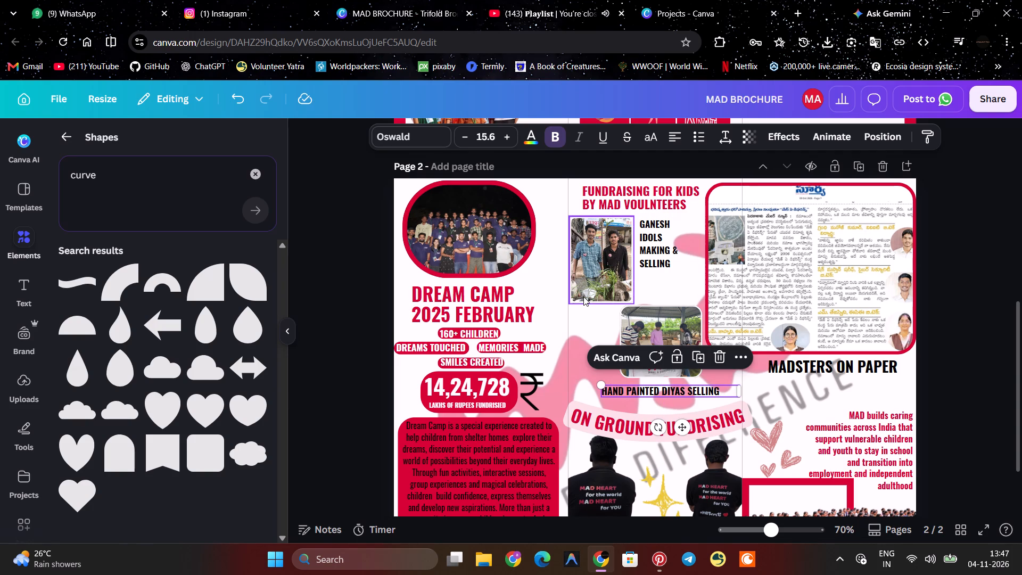
{"action": "left_click", "coordinate": [583, 319]}
{"action": "left_click", "coordinate": [583, 319]}
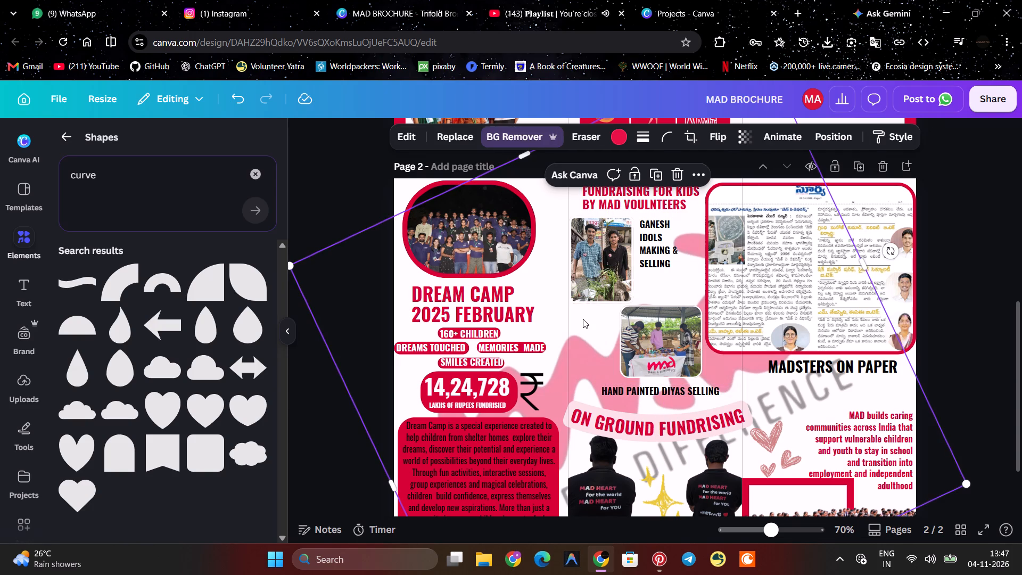
Change the borders of the two-volunteer photo and the stall photo in page 2's middle panel to red.
{"action": "left_click", "coordinate": [588, 268]}
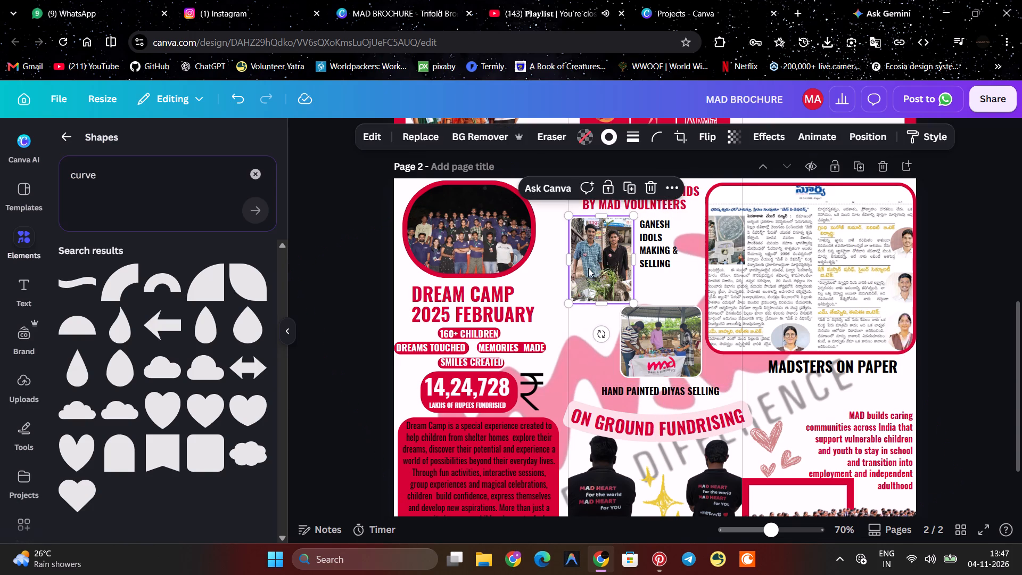
{"action": "left_click", "coordinate": [606, 141]}
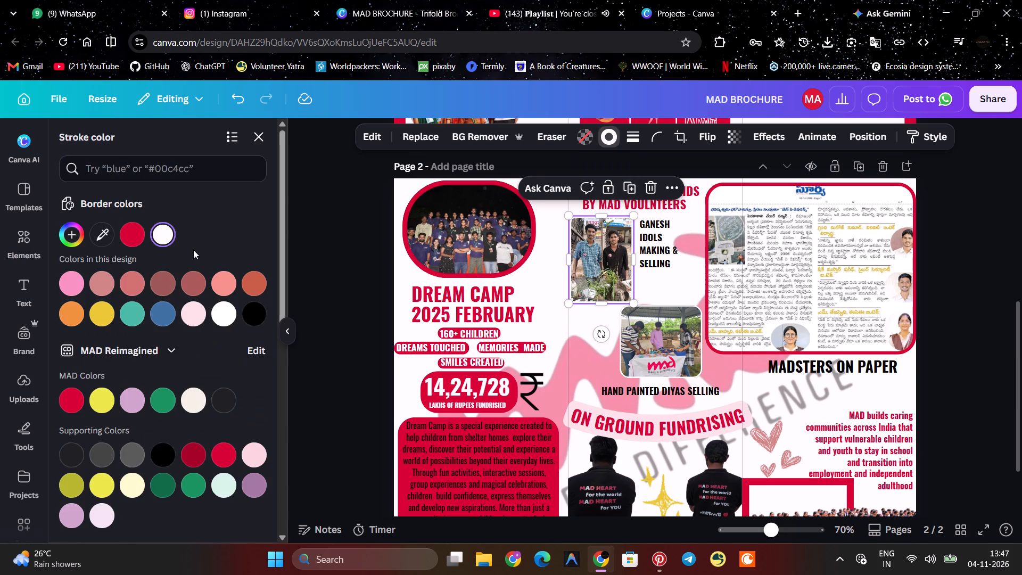
{"action": "left_click", "coordinate": [121, 229]}
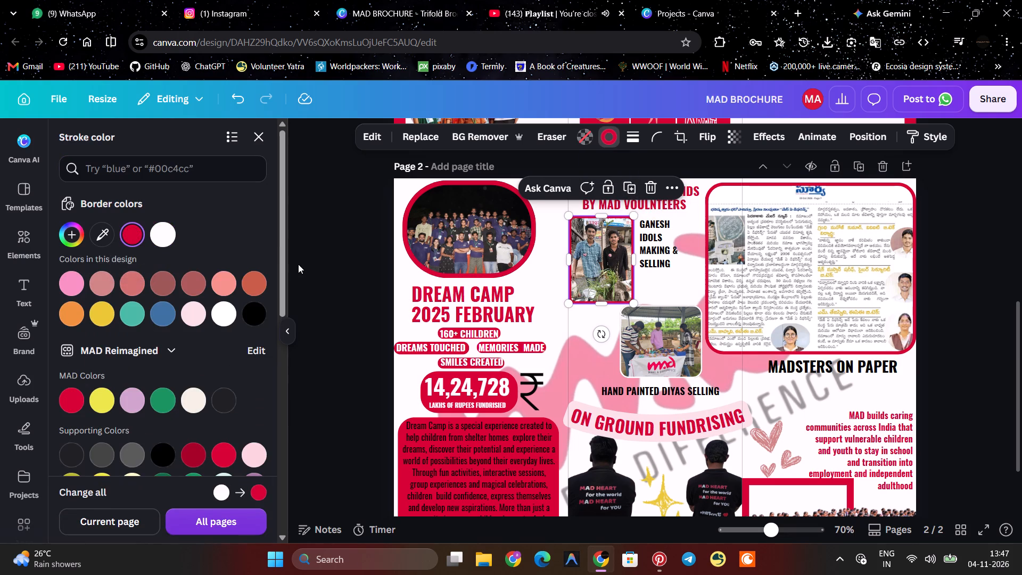
{"action": "left_click", "coordinate": [299, 270]}
{"action": "left_click", "coordinate": [644, 351]}
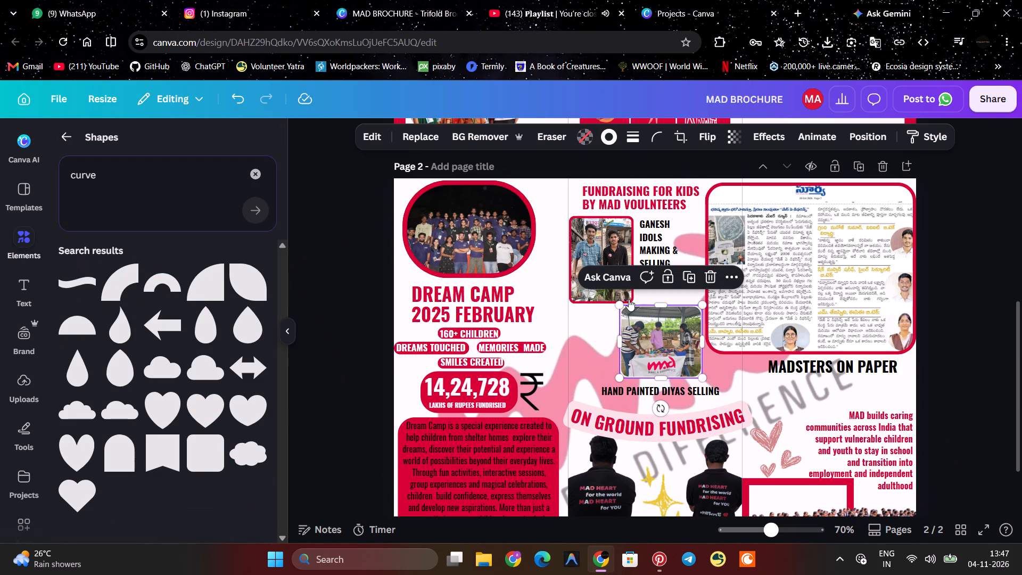
{"action": "left_click", "coordinate": [606, 132]}
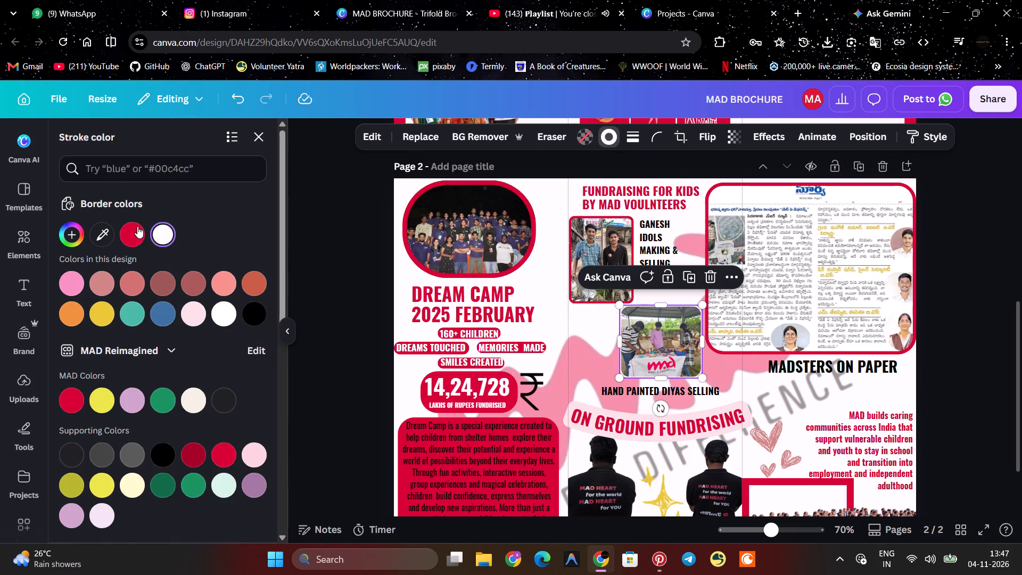
{"action": "left_click", "coordinate": [133, 230]}
{"action": "double_click", "coordinate": [334, 279]}
{"action": "left_click", "coordinate": [334, 279]}
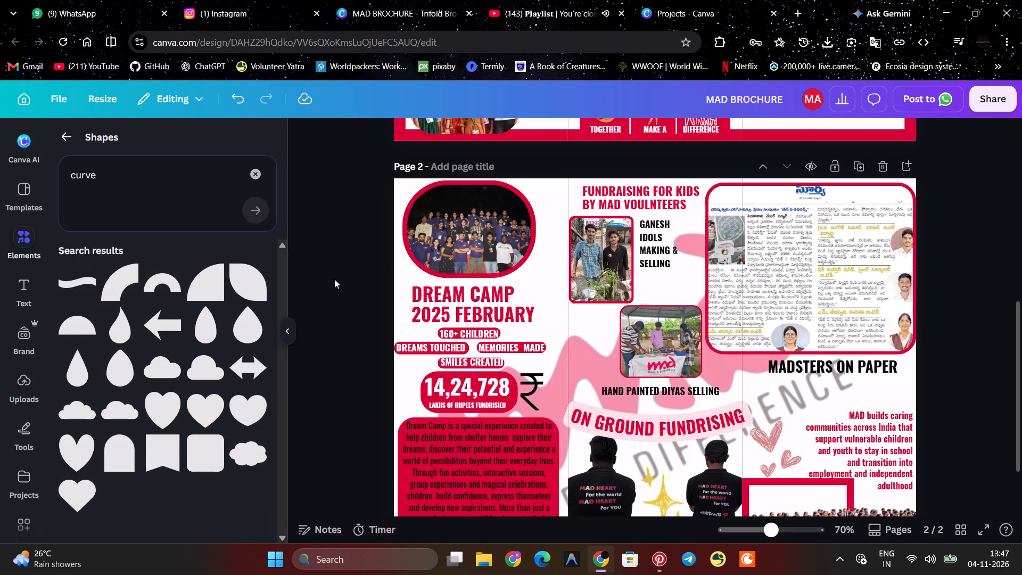
Narrow the HAND PAINTED DIYAS SELLING caption to four lines and place it just left of the stall photo.
{"action": "left_click_drag", "start_coordinate": [644, 393], "coordinate": [606, 334]}
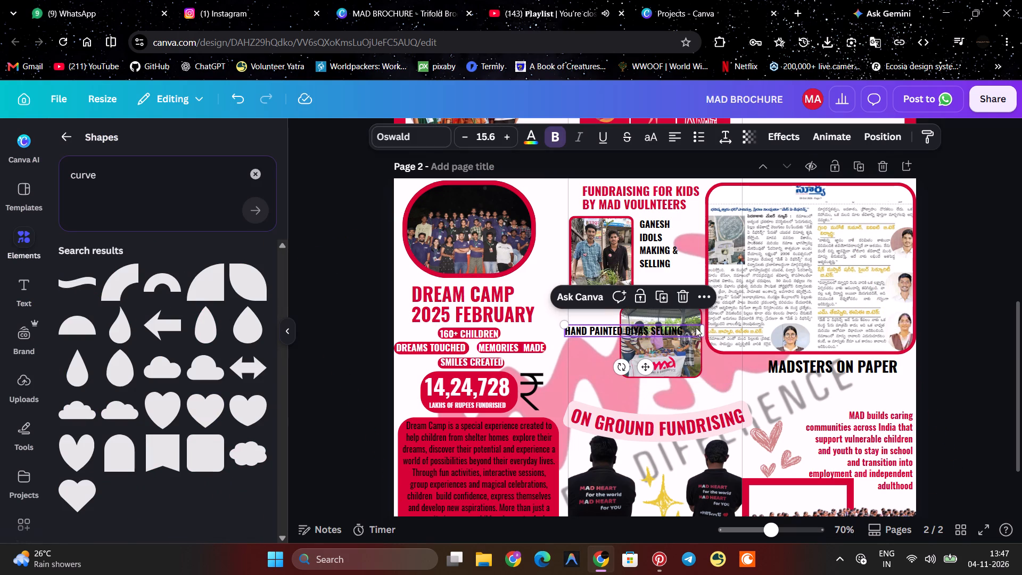
{"action": "left_click_drag", "start_coordinate": [703, 332], "coordinate": [689, 328]}
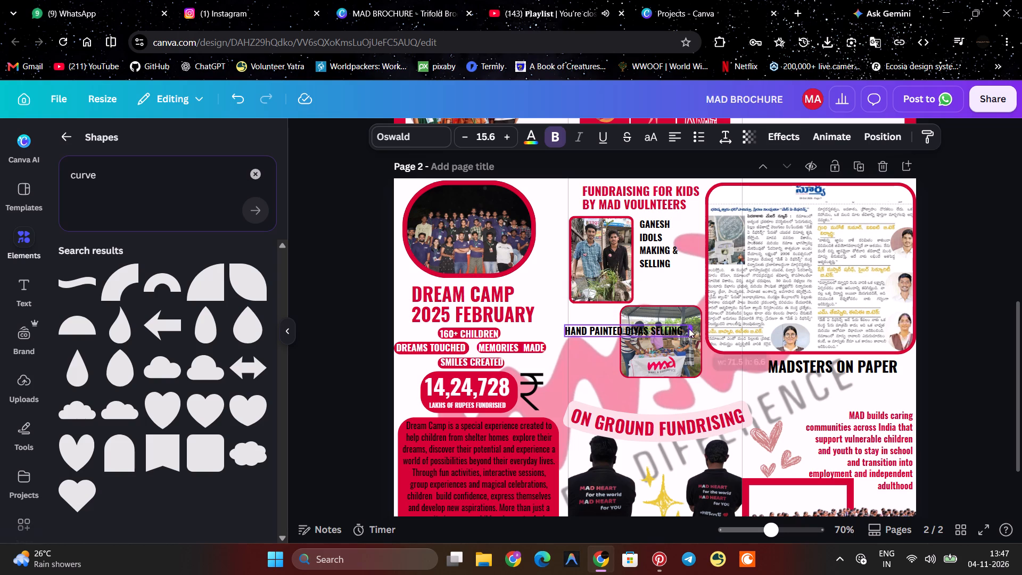
{"action": "left_click_drag", "start_coordinate": [689, 328], "coordinate": [608, 332]}
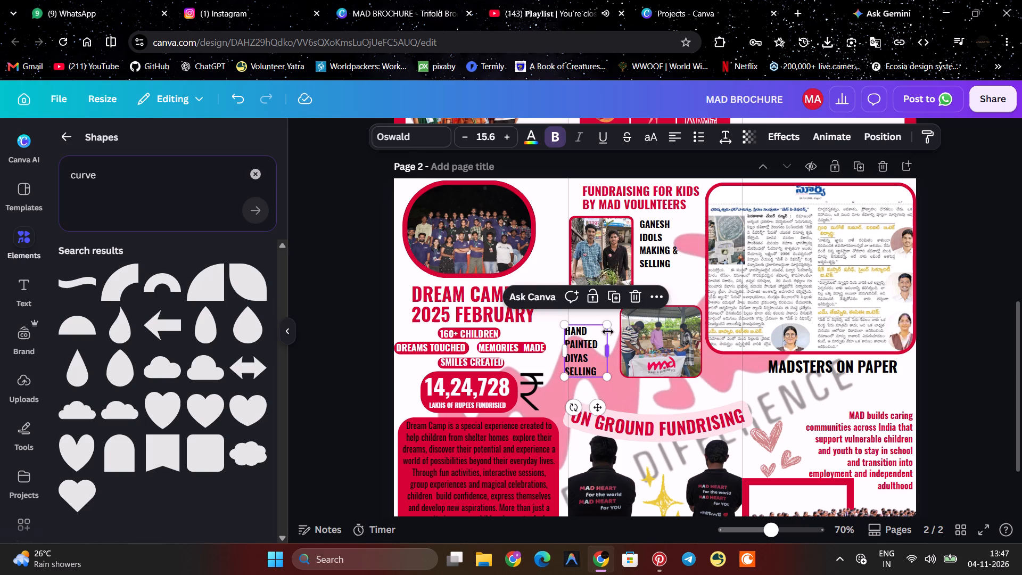
{"action": "left_click_drag", "start_coordinate": [586, 356], "coordinate": [597, 352]}
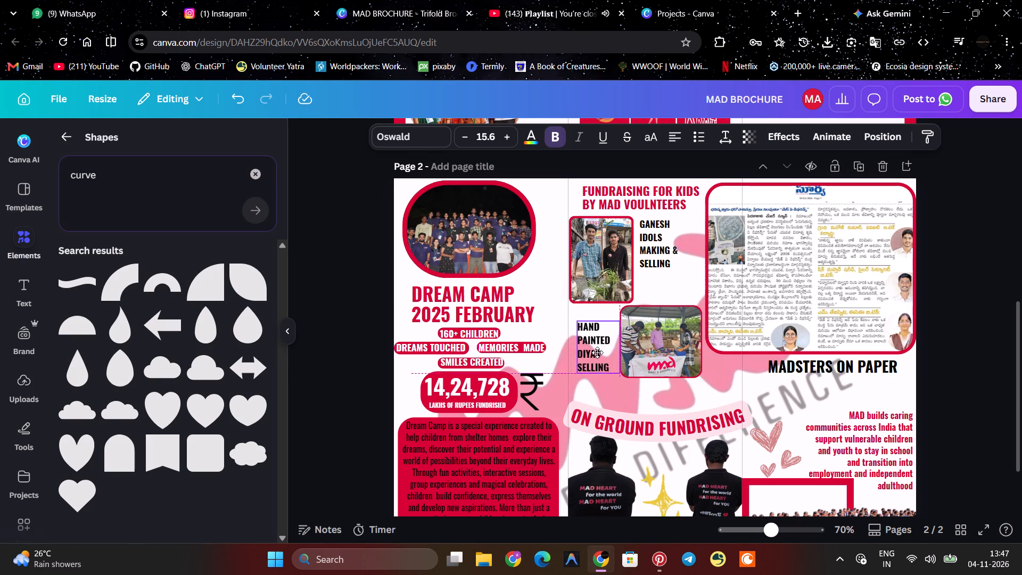
{"action": "left_click_drag", "start_coordinate": [597, 352], "coordinate": [594, 340]}
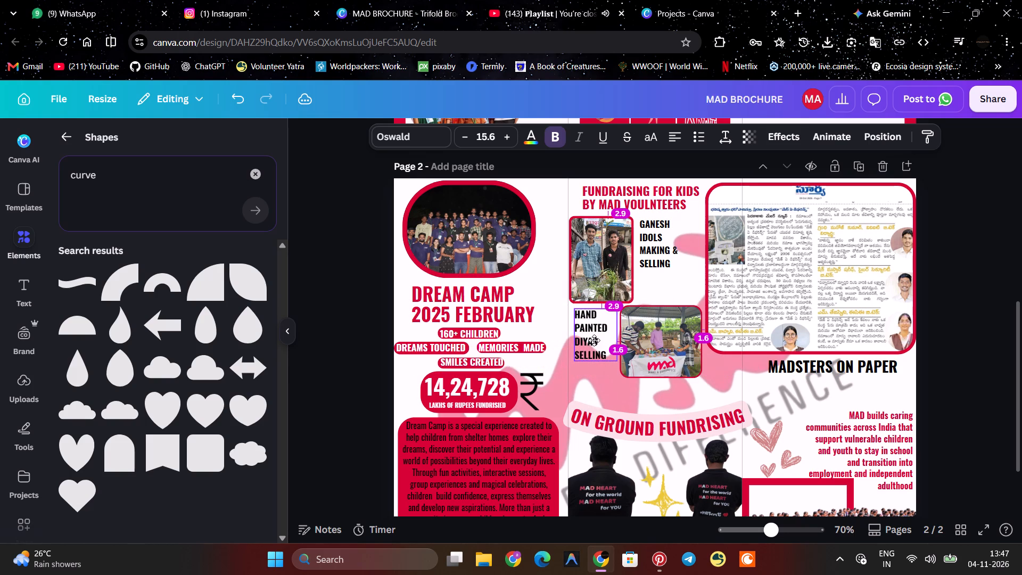
{"action": "left_click_drag", "start_coordinate": [594, 340], "coordinate": [595, 347]}
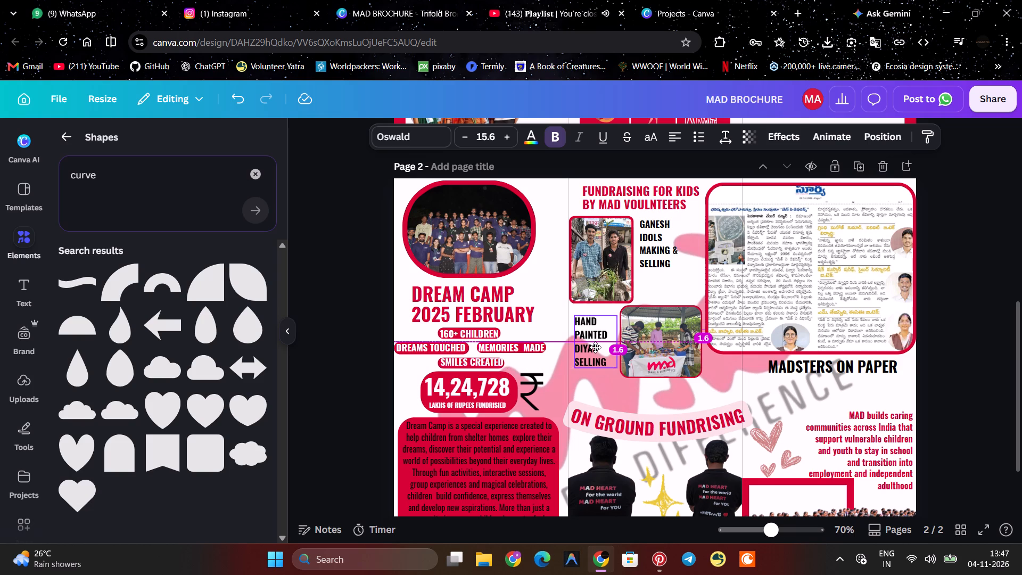
{"action": "left_click_drag", "start_coordinate": [595, 347], "coordinate": [595, 346]}
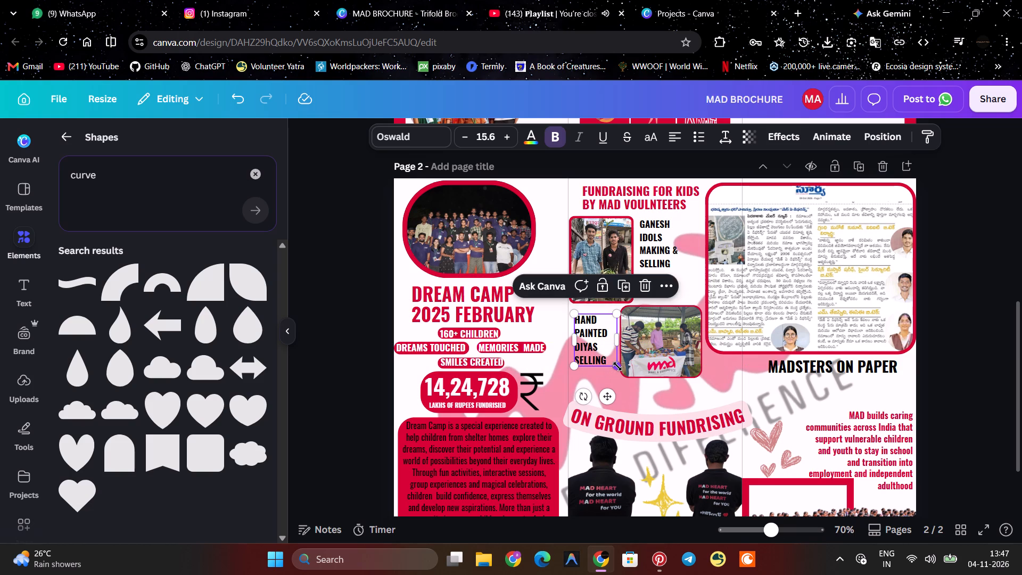
Enlarge the HAND PAINTED DIYAS SELLING caption to size 18.2 and fit it beside the stall photo.
{"action": "left_click_drag", "start_coordinate": [617, 367], "coordinate": [622, 381]}
{"action": "left_click", "coordinate": [597, 353]}
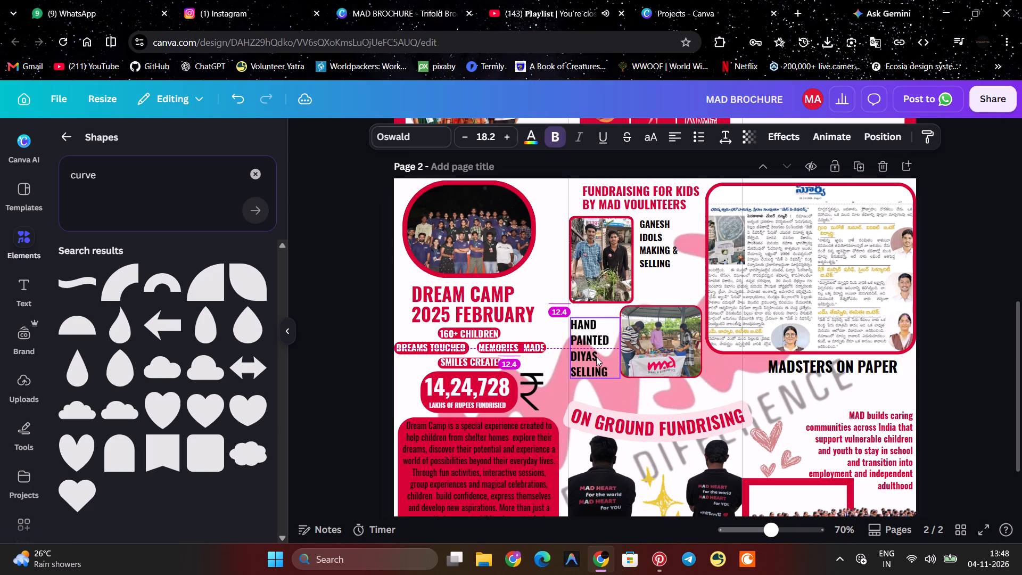
{"action": "left_click", "coordinate": [641, 397]}
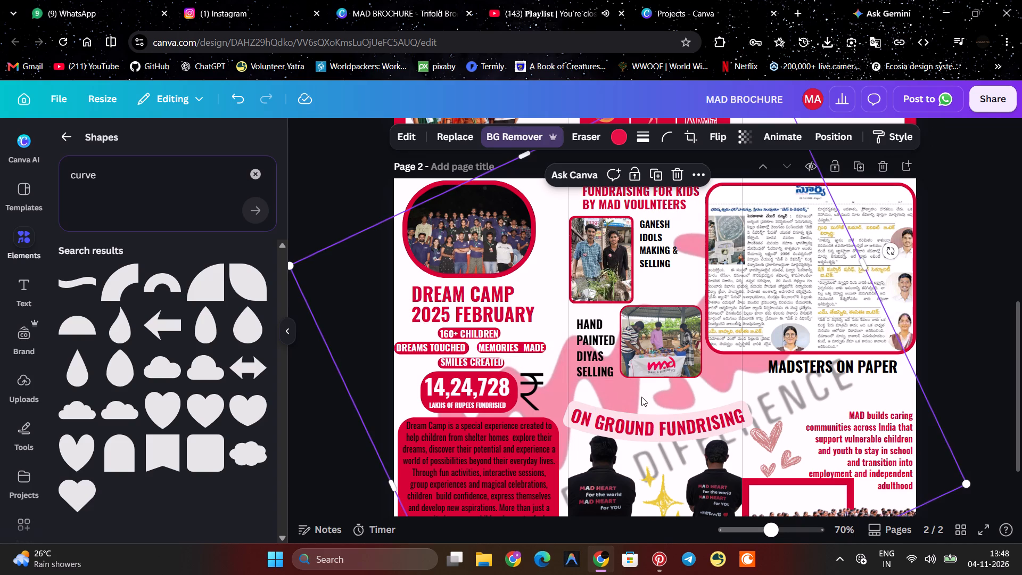
Enlarge the GANESH IDOLS MAKING & SELLING caption to size 19.1 beside the two-volunteer photo.
{"action": "left_click", "coordinate": [646, 238]}
{"action": "left_click_drag", "start_coordinate": [682, 267], "coordinate": [687, 273]}
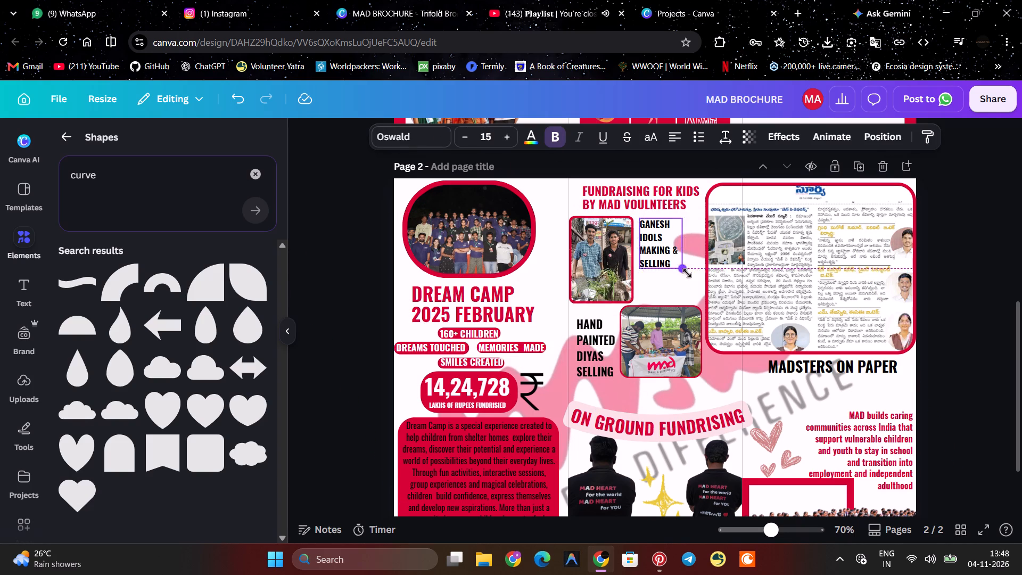
{"action": "left_click_drag", "start_coordinate": [687, 273], "coordinate": [692, 278]}
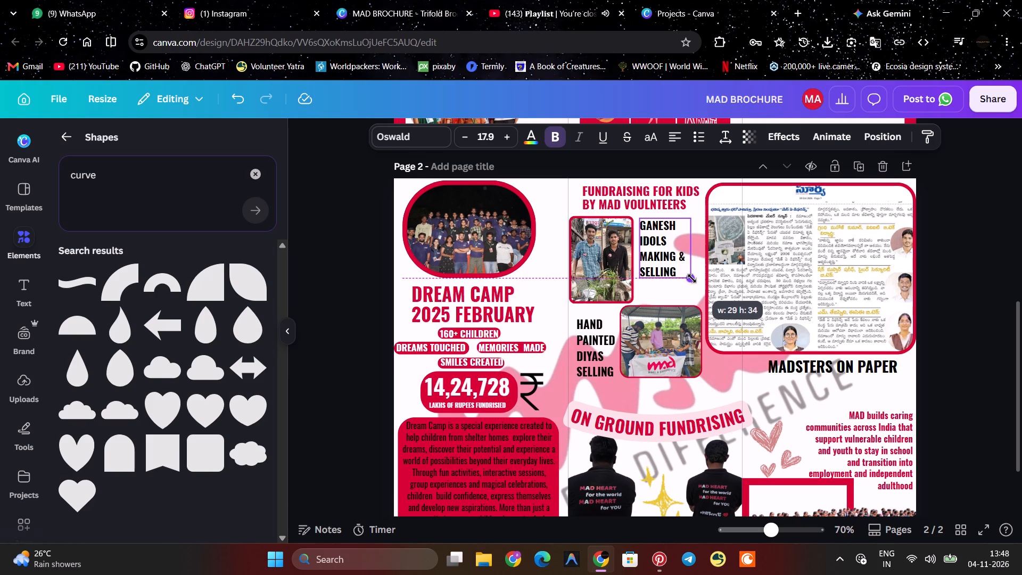
{"action": "left_click_drag", "start_coordinate": [692, 278], "coordinate": [692, 280]}
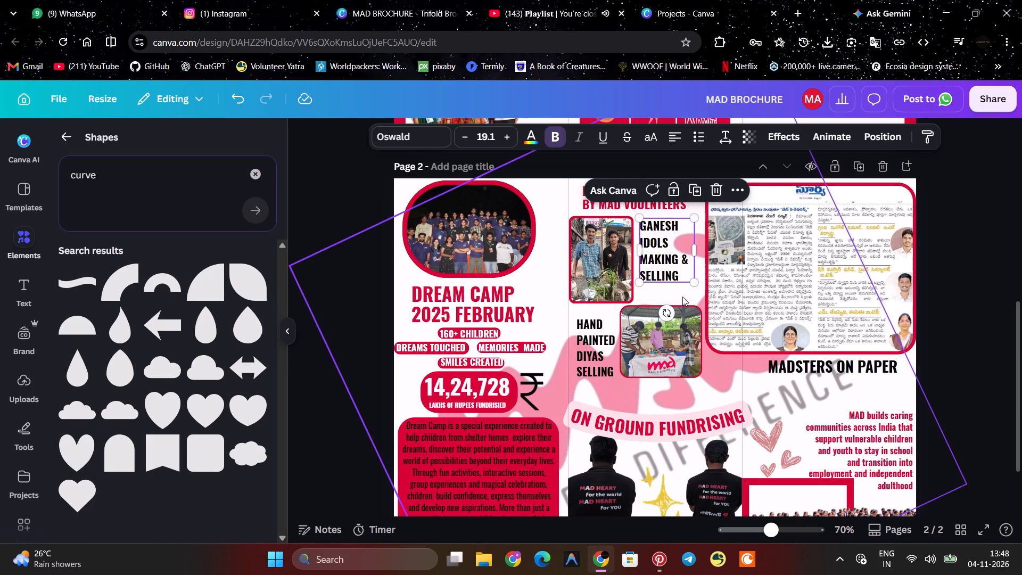
{"action": "left_click", "coordinate": [682, 297]}
Recolour the whole email contact text block on page 1's red heart white.
{"action": "scroll", "coordinate": [682, 297], "scroll_direction": "down", "scroll_amount": 2}
{"action": "scroll", "coordinate": [682, 297], "scroll_direction": "up", "scroll_amount": 2}
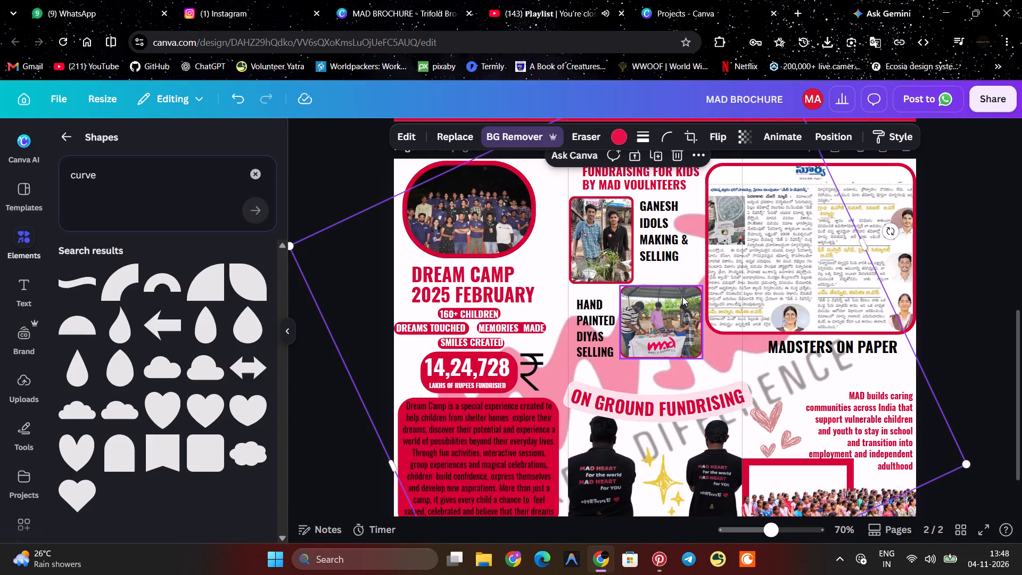
{"action": "scroll", "coordinate": [682, 297], "scroll_direction": "up", "scroll_amount": 4}
{"action": "scroll", "coordinate": [682, 297], "scroll_direction": "down", "scroll_amount": 1}
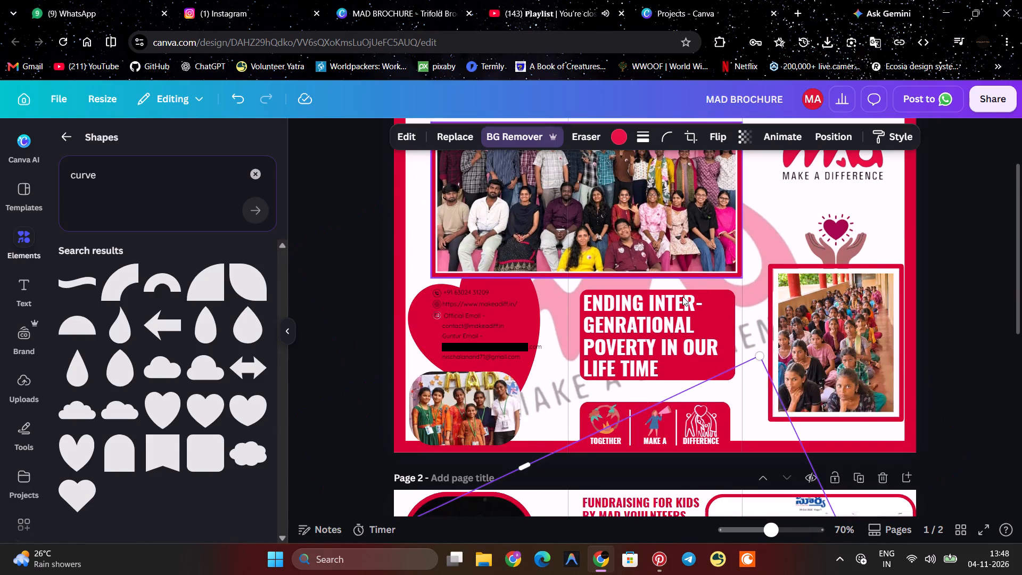
{"action": "scroll", "coordinate": [682, 297], "scroll_direction": "down", "scroll_amount": 1}
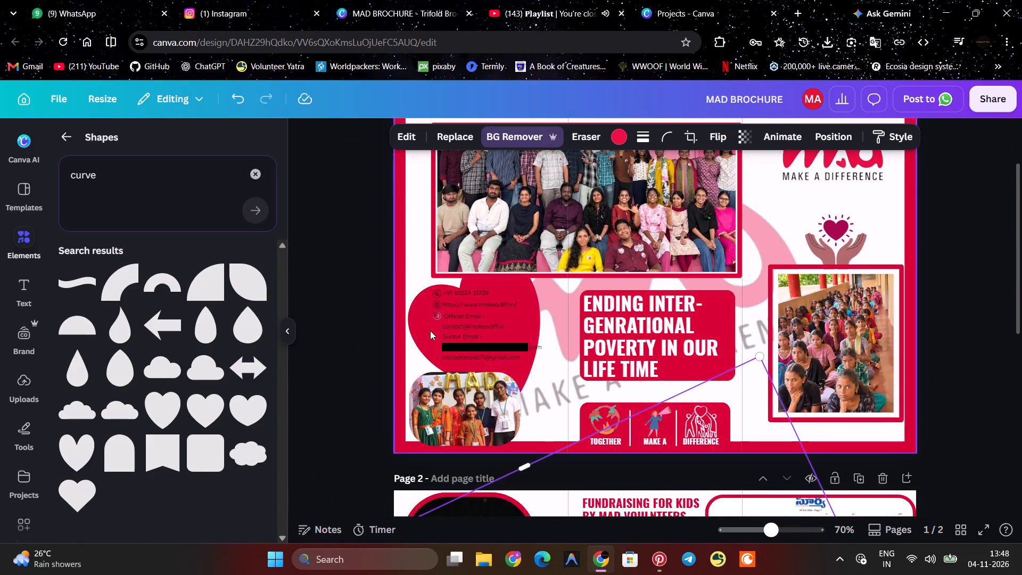
{"action": "left_click", "coordinate": [464, 323]}
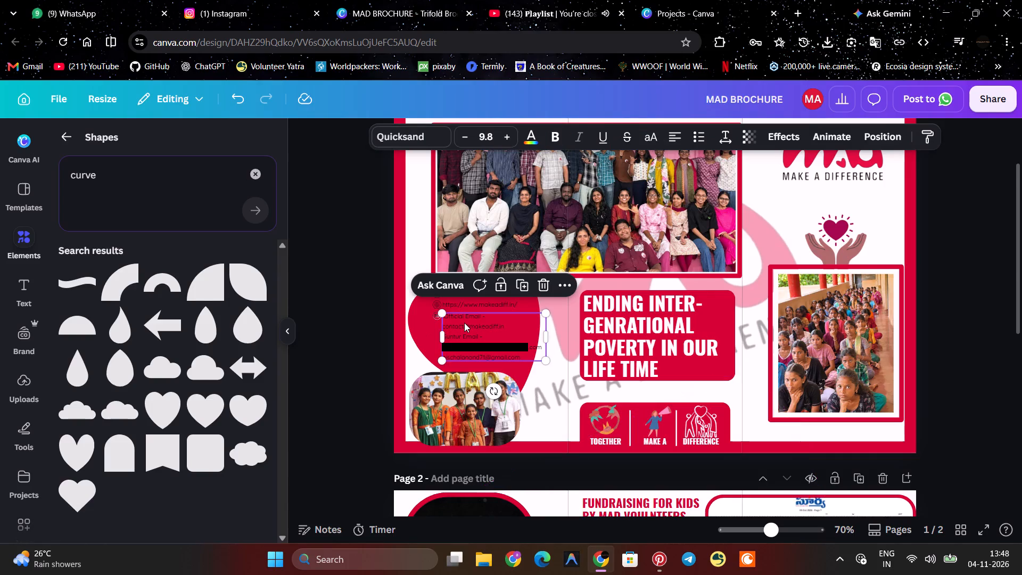
{"action": "key", "text": "ctrl+a"}
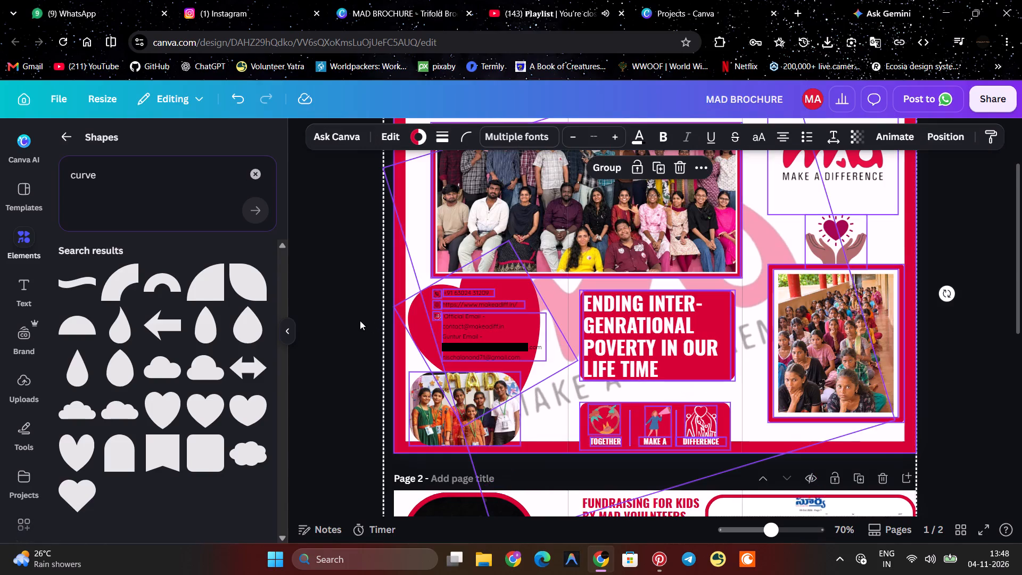
{"action": "left_click", "coordinate": [360, 321]}
{"action": "double_click", "coordinate": [464, 346]}
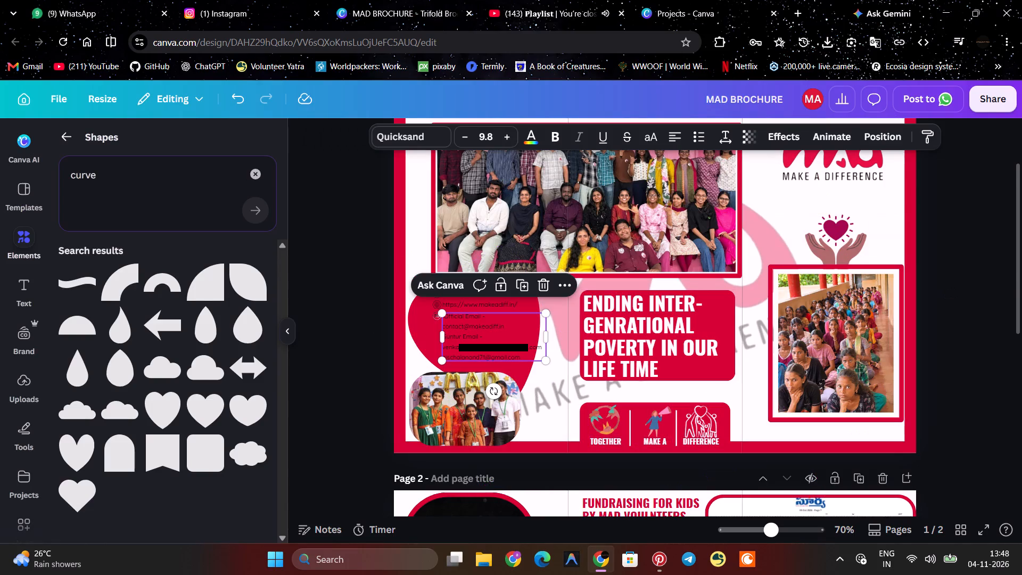
{"action": "key", "text": "ctrl+a"}
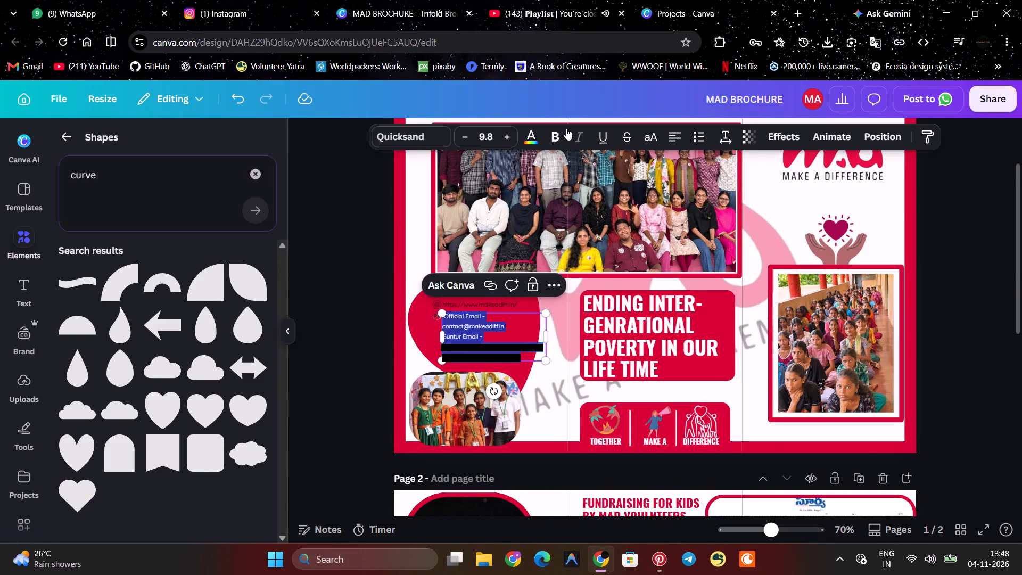
{"action": "left_click", "coordinate": [536, 138]}
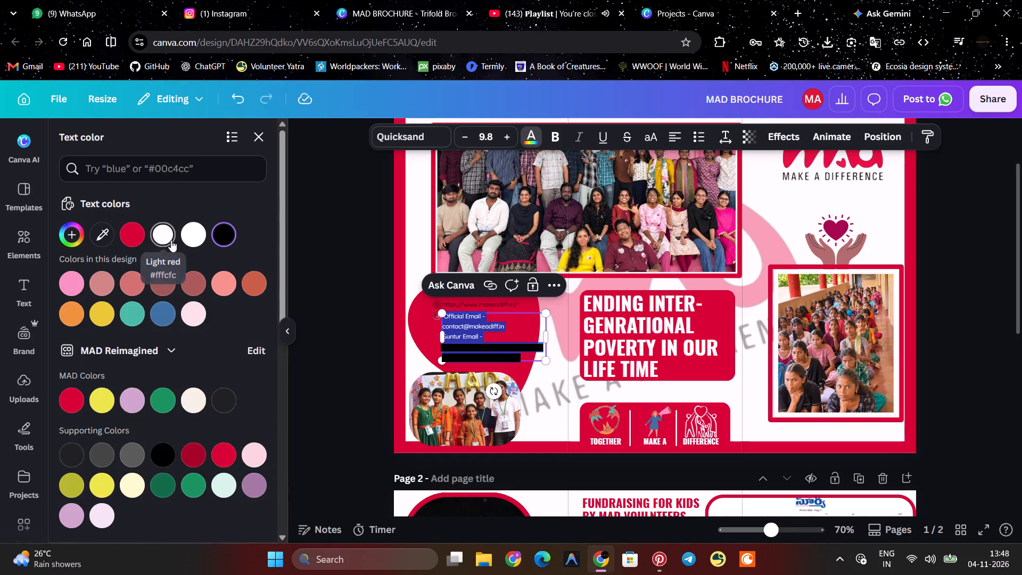
Recolour the selected email contact text block on page 1's red heart to the off-white #fffcfc.
{"action": "left_click", "coordinate": [171, 240]}
{"action": "left_click", "coordinate": [328, 303]}
{"action": "left_click", "coordinate": [328, 303]}
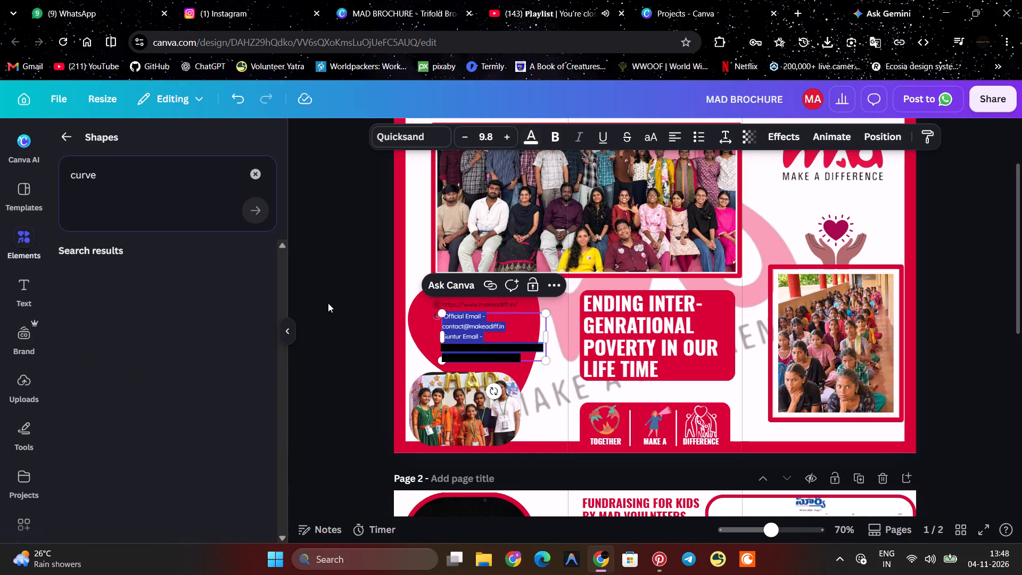
Open the colour setting of the envelope icon beside the official email text.
{"action": "left_click", "coordinate": [434, 316]}
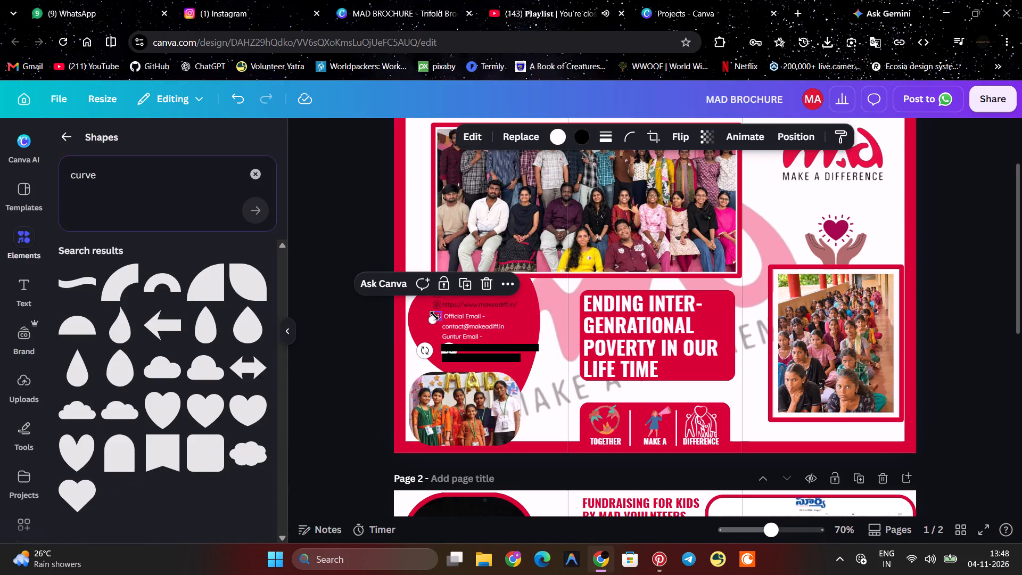
{"action": "left_click", "coordinate": [548, 135]}
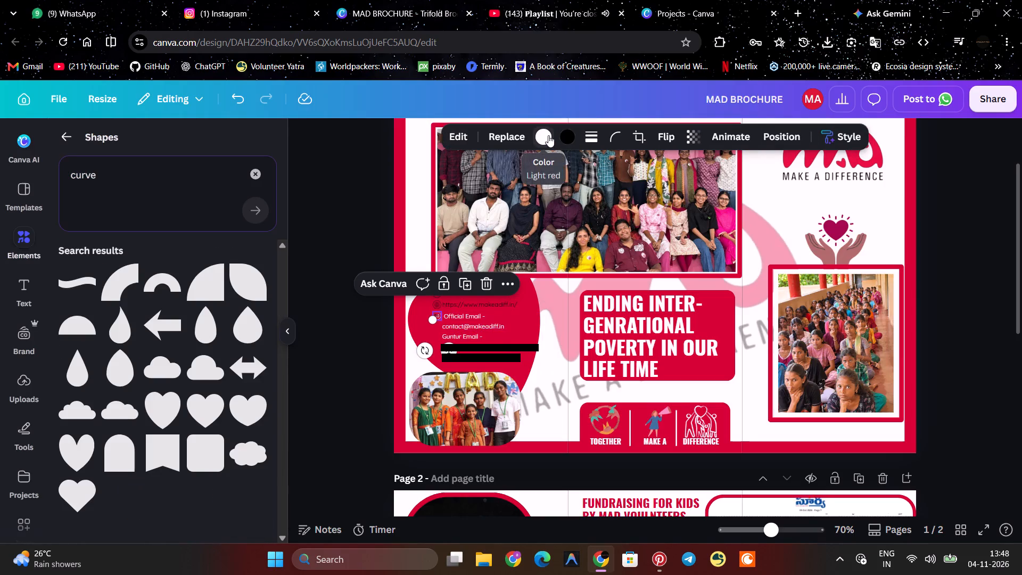
{"action": "left_click", "coordinate": [332, 220]}
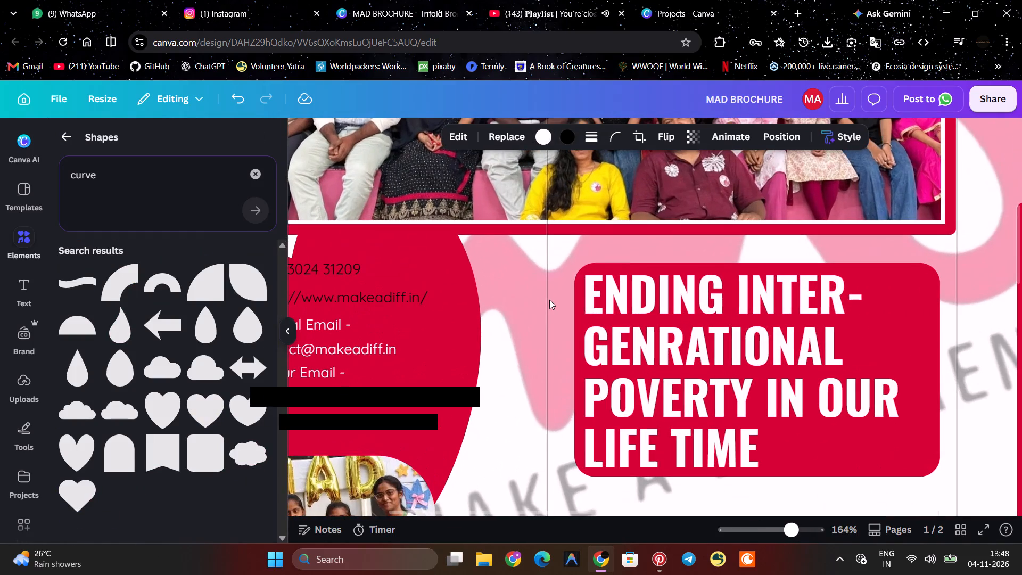
Recolour the phone number text at the top of page 1's red heart to the off-white #fffcfc.
{"action": "left_click_drag", "start_coordinate": [498, 290], "coordinate": [513, 291]}
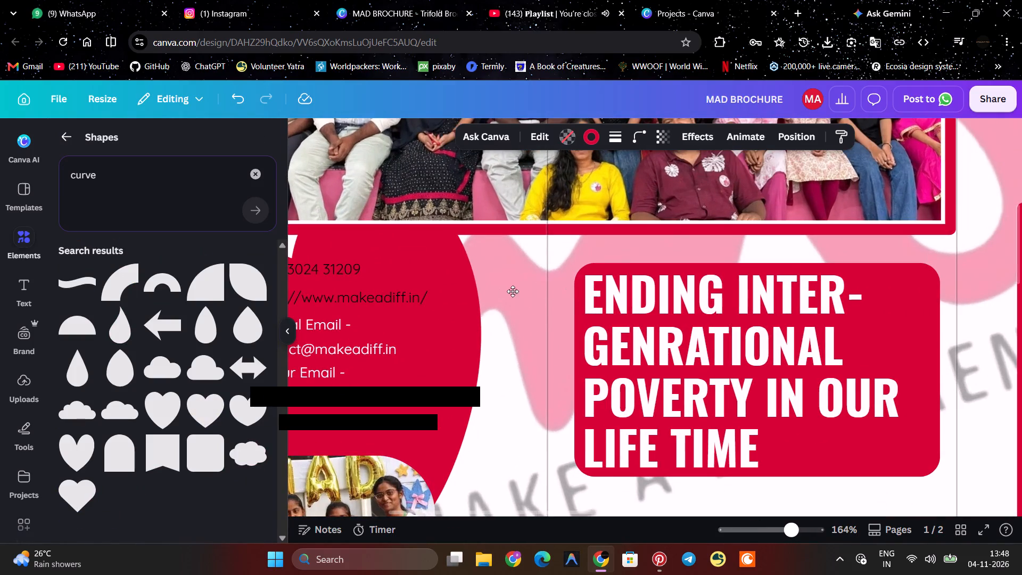
{"action": "left_click_drag", "start_coordinate": [513, 291], "coordinate": [497, 283]}
{"action": "scroll", "coordinate": [497, 283], "scroll_direction": "right", "scroll_amount": 3}
{"action": "double_click", "coordinate": [475, 274]}
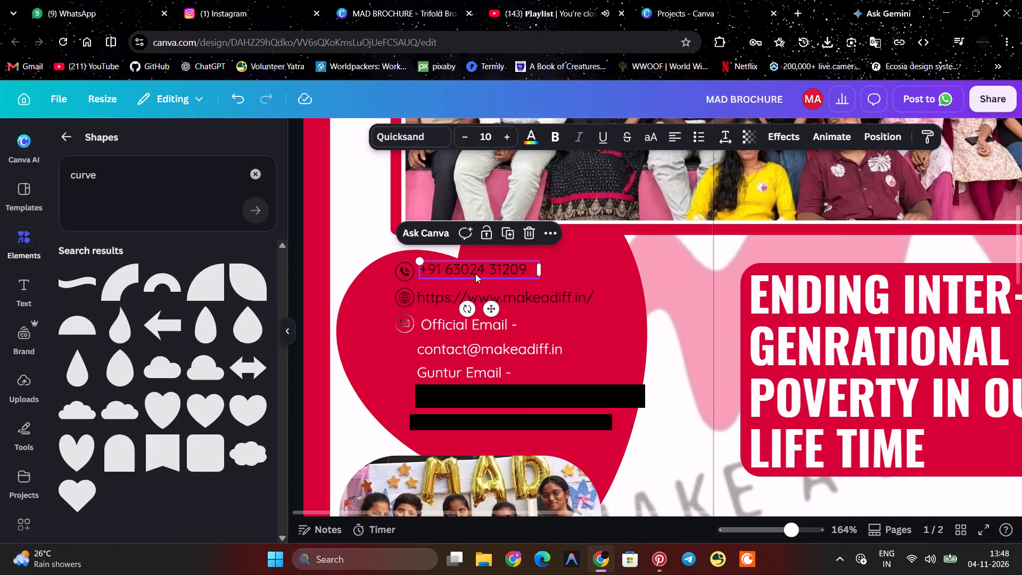
{"action": "key", "text": "ctrl+a"}
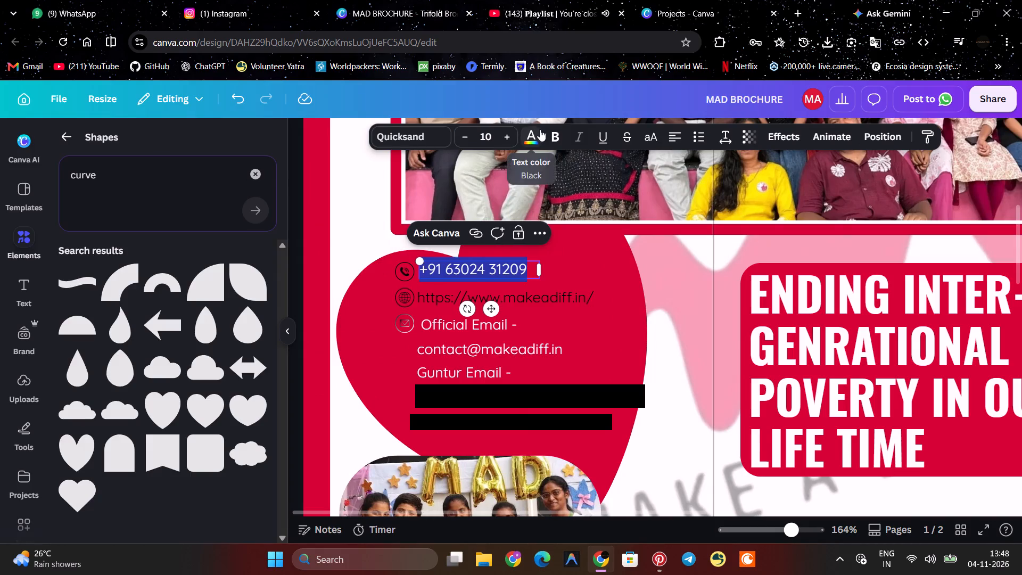
{"action": "left_click", "coordinate": [536, 129]}
{"action": "left_click", "coordinate": [170, 229]}
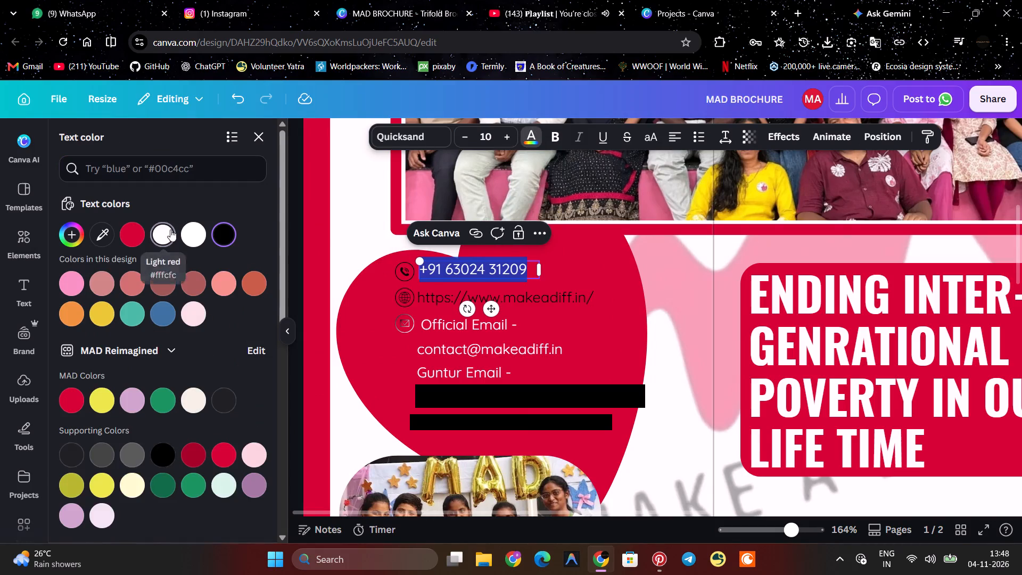
Select the black phone icon beside the phone number on page 1's red heart for editing.
{"action": "left_click", "coordinate": [409, 272]}
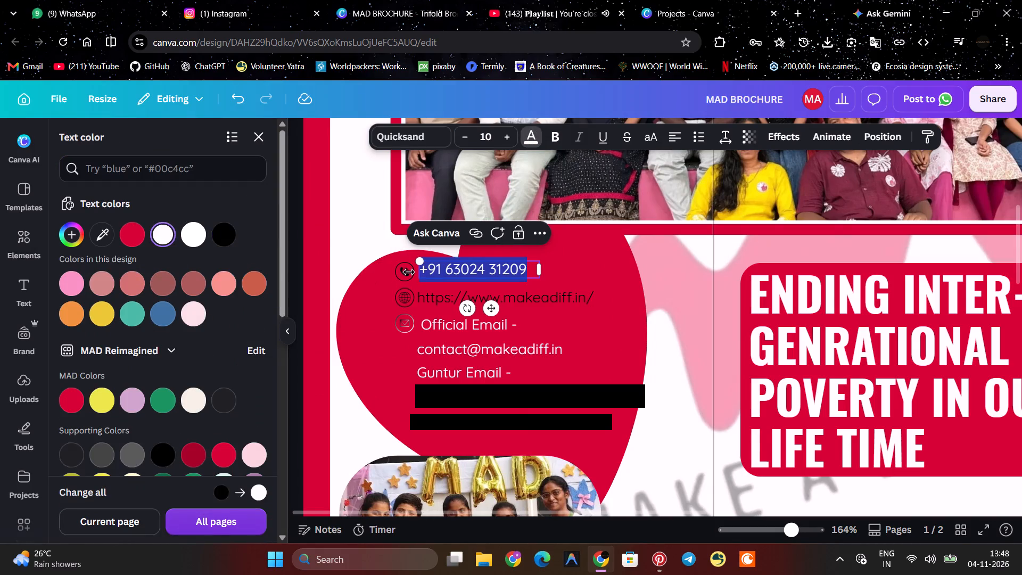
{"action": "left_click", "coordinate": [401, 269]}
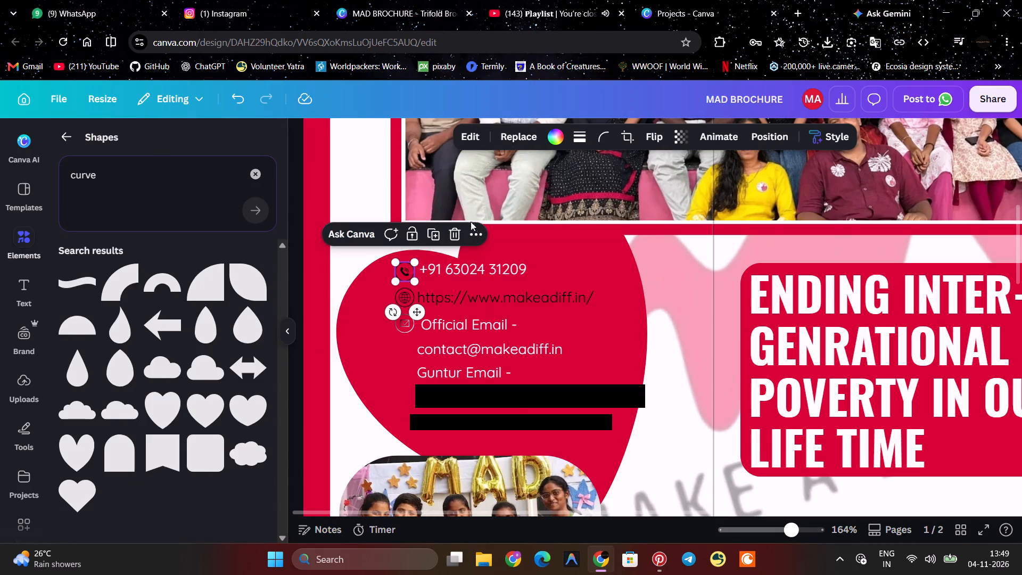
{"action": "double_click", "coordinate": [406, 276]}
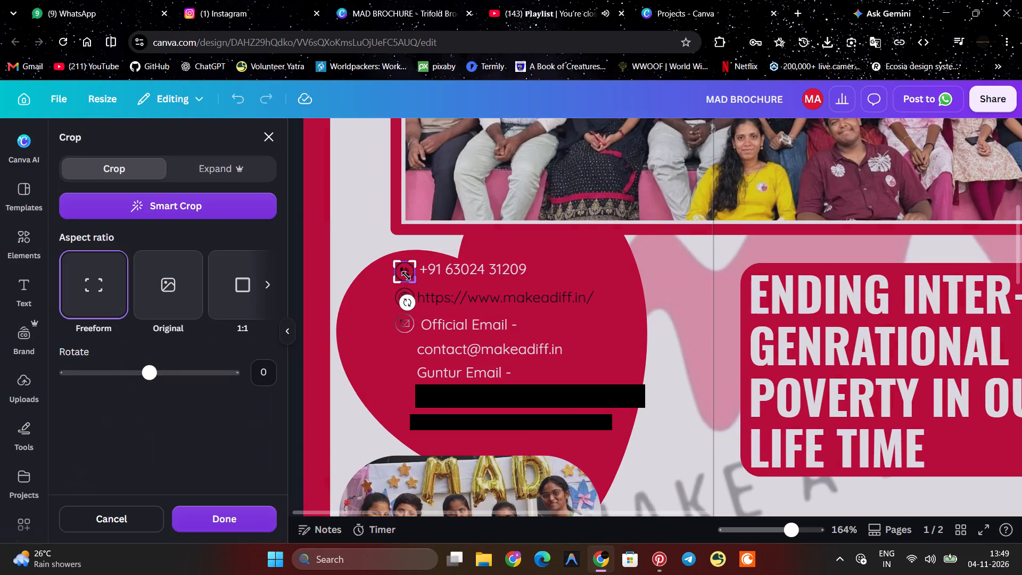
{"action": "left_click", "coordinate": [372, 273]}
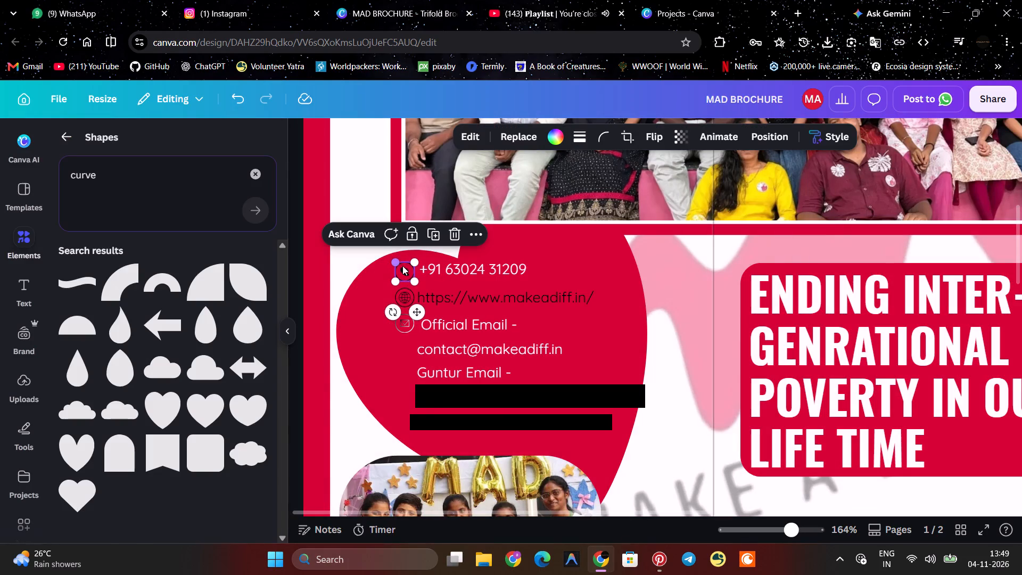
{"action": "left_click", "coordinate": [406, 273]}
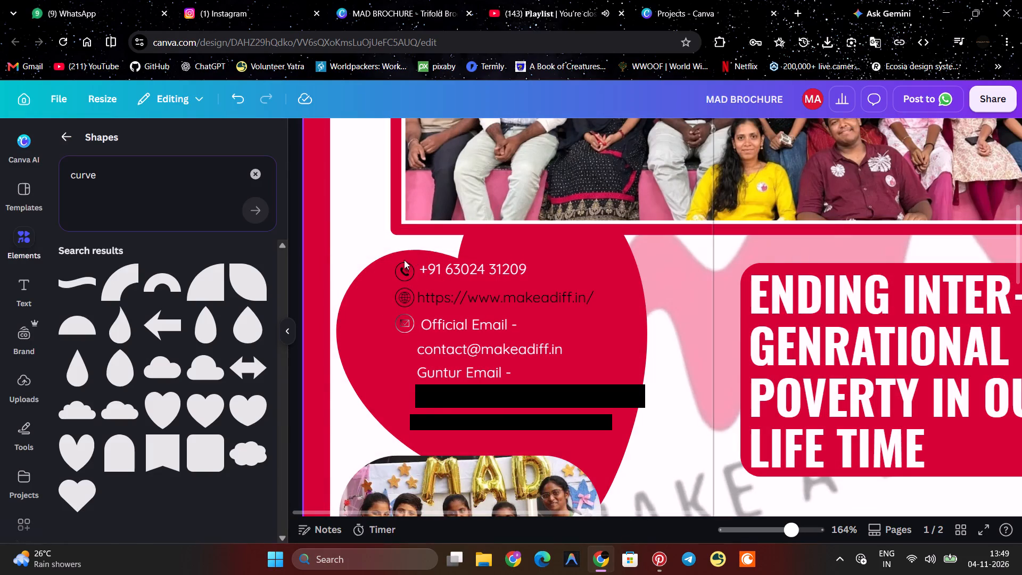
Recolour the phone and website icons on the red heart #fffcfc, and set the envelope icon's first colour to white.
{"action": "left_click", "coordinate": [402, 264]}
{"action": "left_click", "coordinate": [556, 133]}
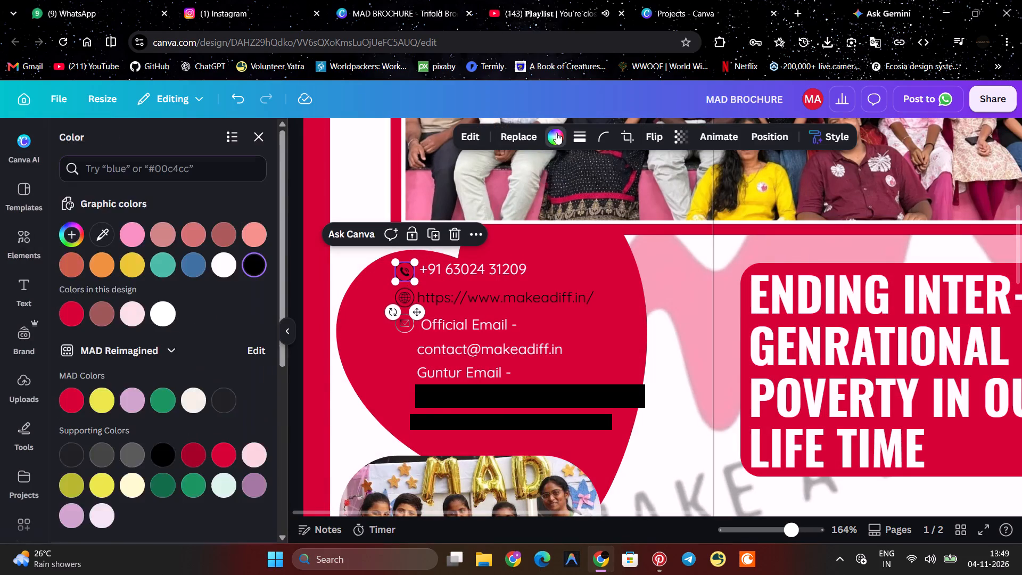
{"action": "left_click", "coordinate": [221, 260]}
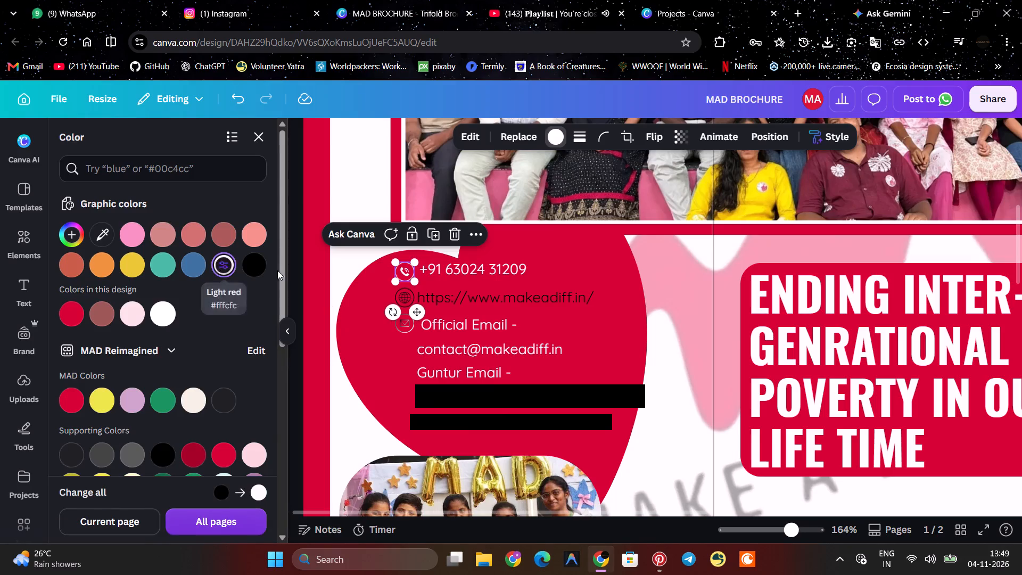
{"action": "left_click", "coordinate": [373, 343]}
{"action": "left_click", "coordinate": [401, 300]}
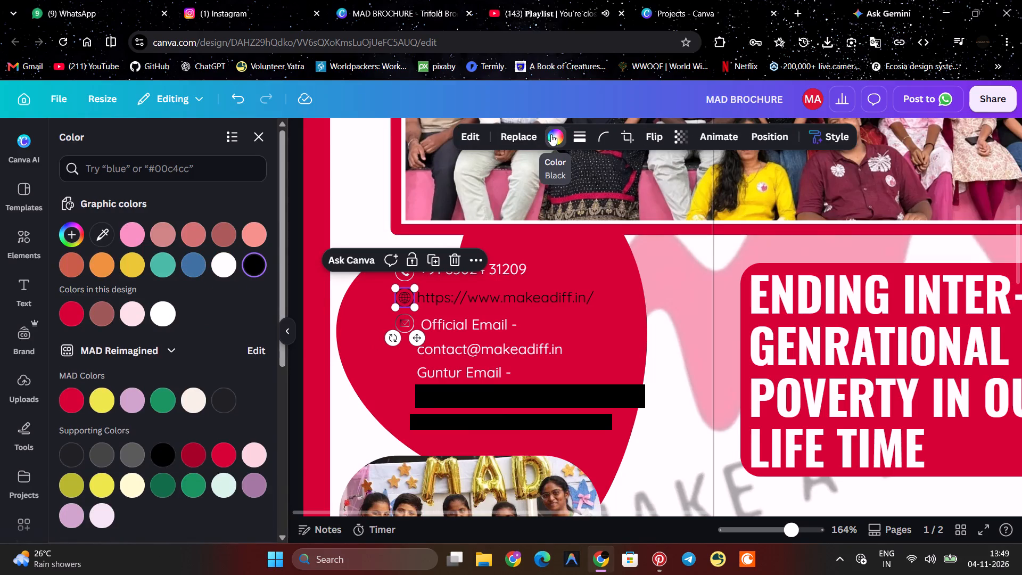
{"action": "left_click", "coordinate": [222, 261]}
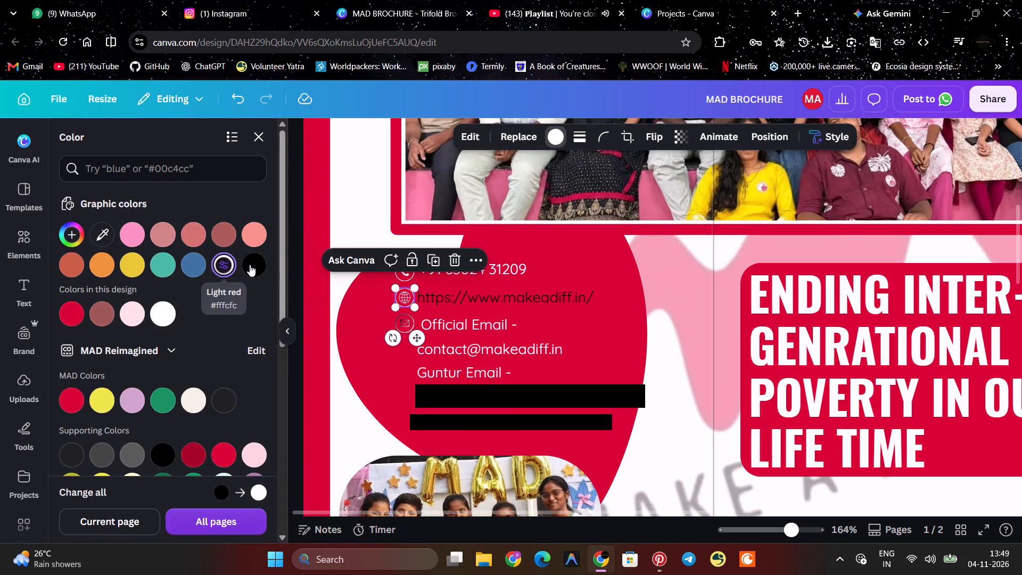
{"action": "left_click", "coordinate": [409, 322]}
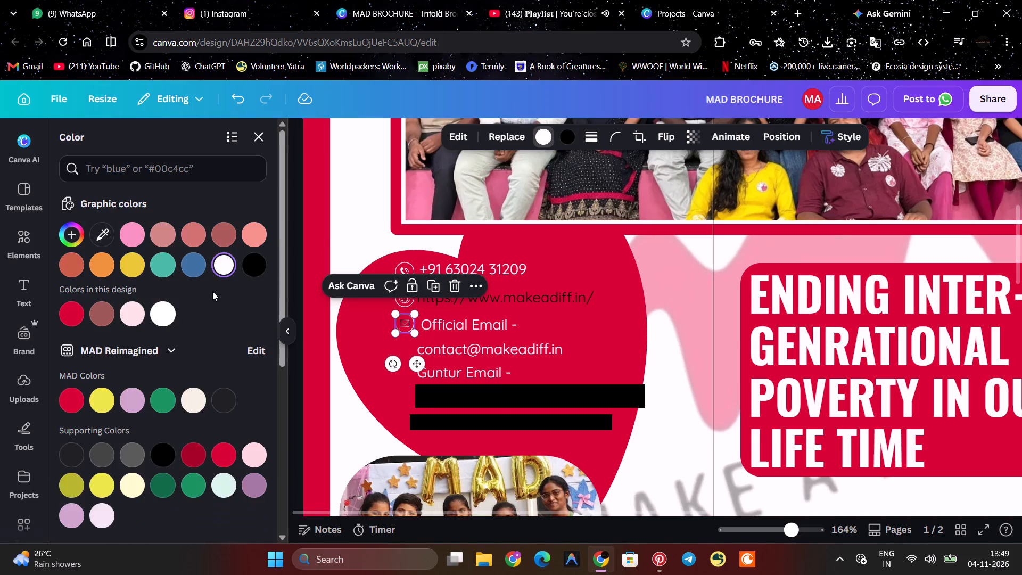
{"action": "left_click", "coordinate": [165, 310]}
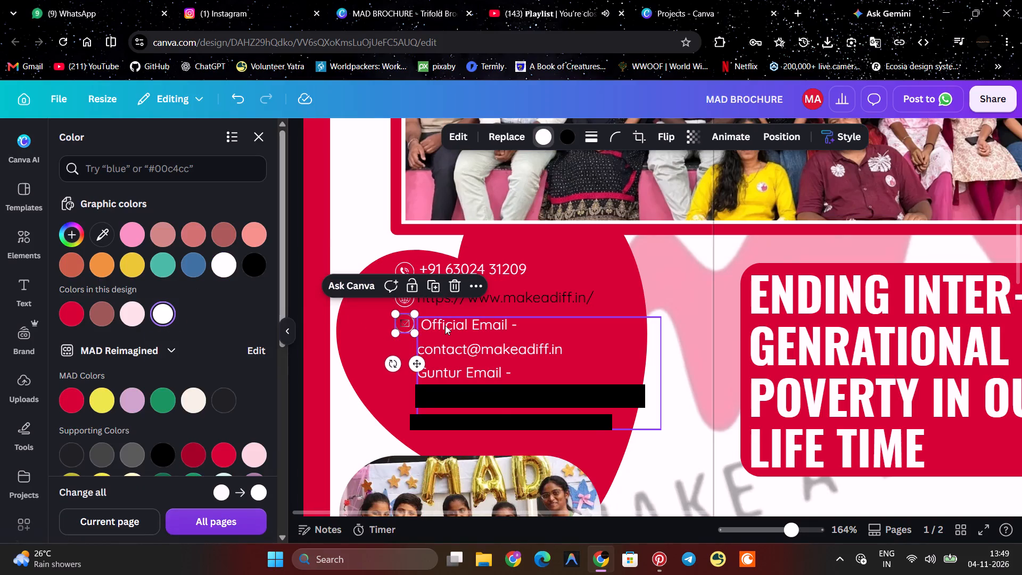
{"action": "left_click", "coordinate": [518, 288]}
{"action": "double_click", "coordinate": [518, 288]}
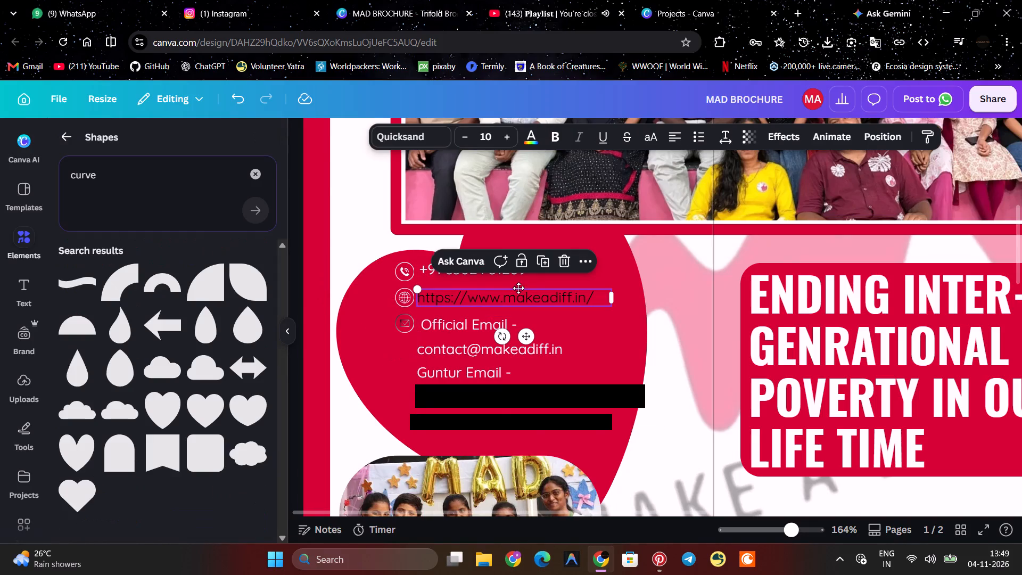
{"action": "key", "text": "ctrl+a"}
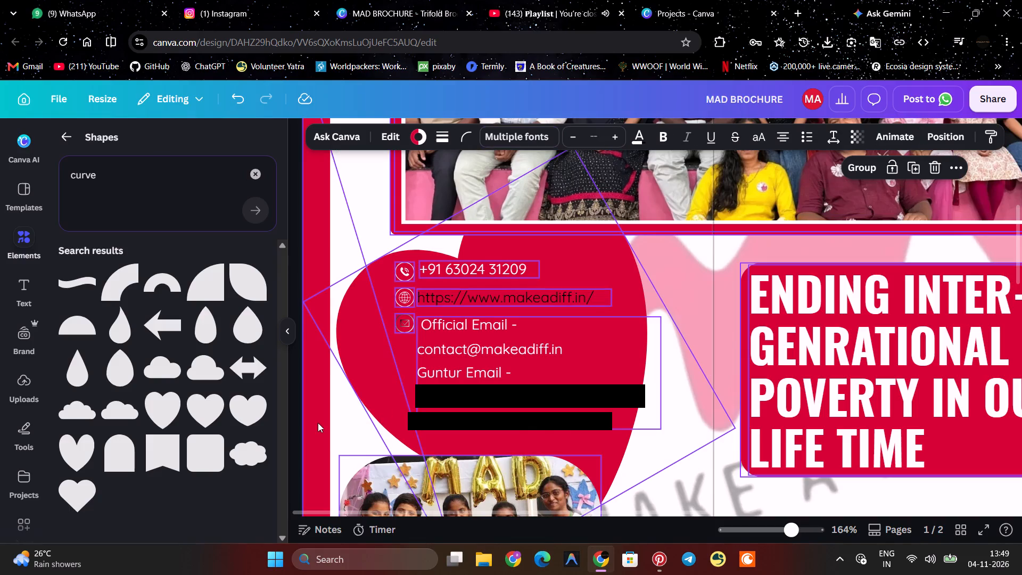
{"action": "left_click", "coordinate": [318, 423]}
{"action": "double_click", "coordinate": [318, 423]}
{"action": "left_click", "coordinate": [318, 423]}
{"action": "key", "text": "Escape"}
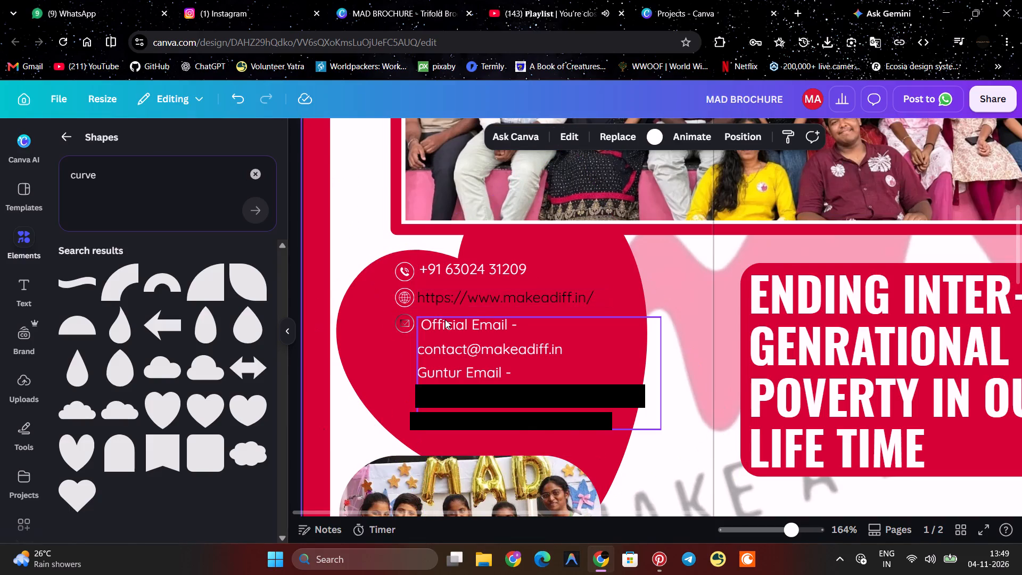
Recolour the website address text on page 1's red heart white.
{"action": "double_click", "coordinate": [463, 306]}
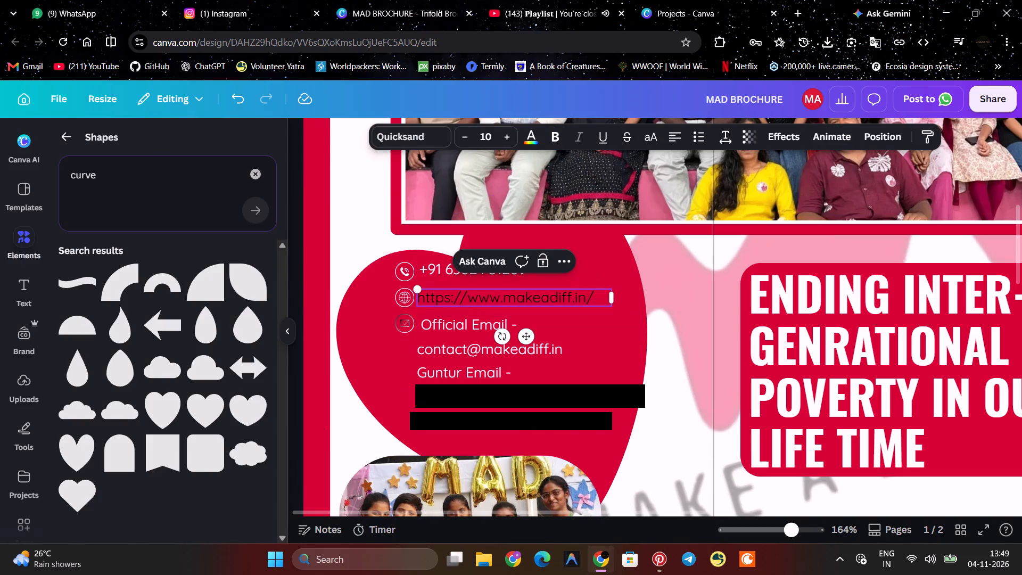
{"action": "key", "text": "ctrl+a"}
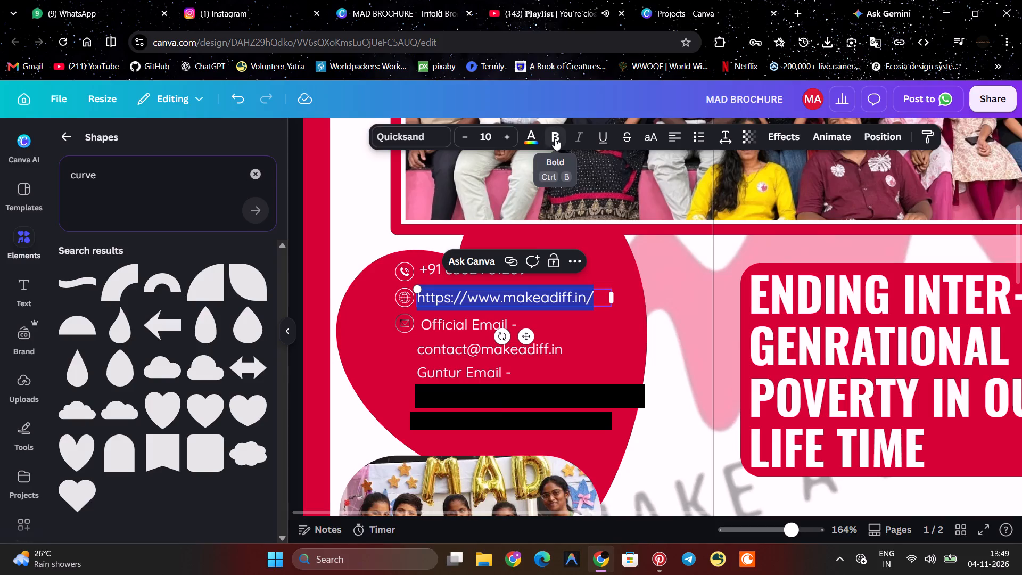
{"action": "left_click", "coordinate": [523, 134]}
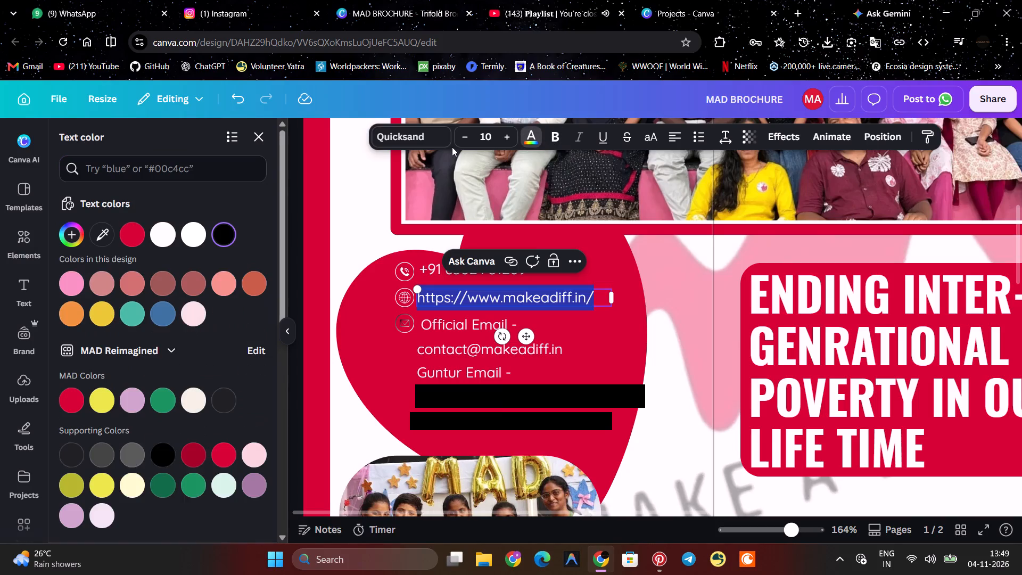
{"action": "left_click", "coordinate": [184, 227]}
{"action": "left_click", "coordinate": [369, 217]}
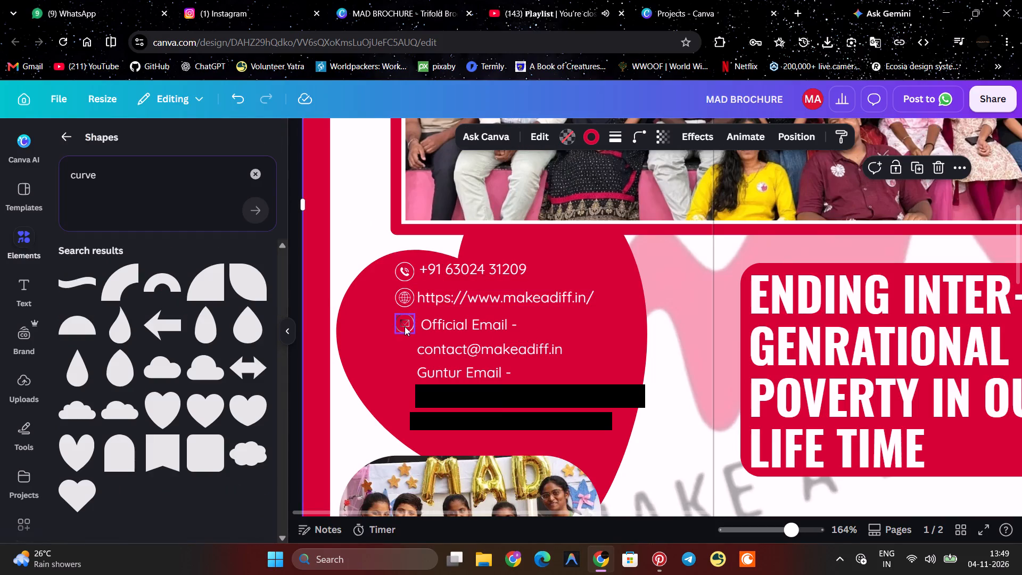
Delete the existing envelope icon beside the Official Email line on the red heart.
{"action": "left_click", "coordinate": [403, 326]}
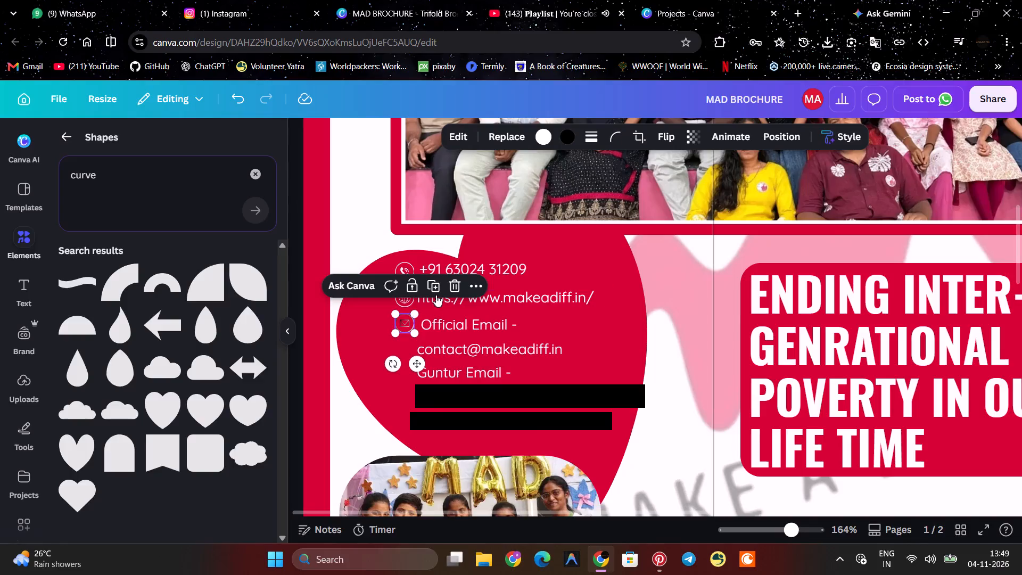
{"action": "left_click", "coordinate": [459, 290]}
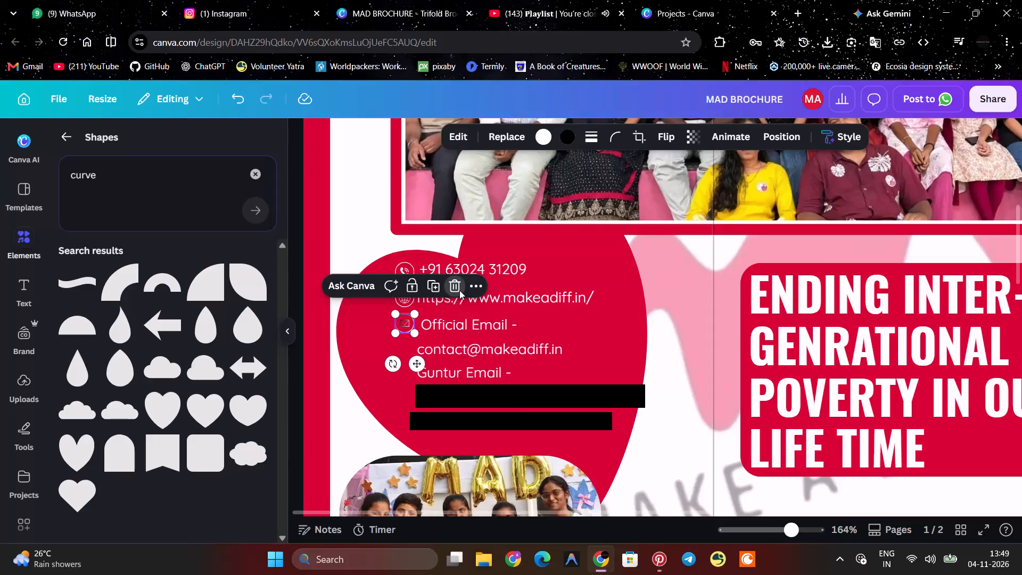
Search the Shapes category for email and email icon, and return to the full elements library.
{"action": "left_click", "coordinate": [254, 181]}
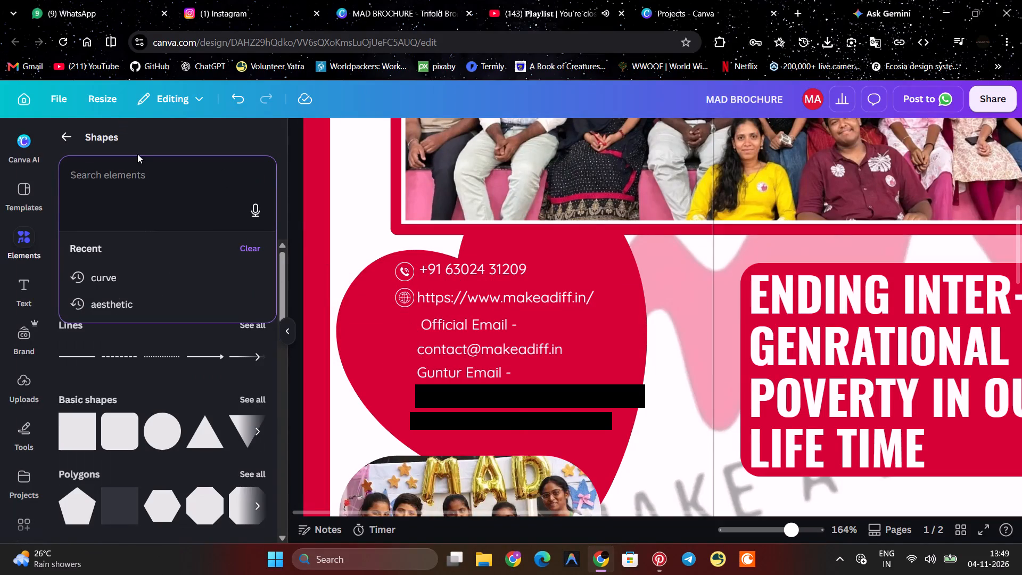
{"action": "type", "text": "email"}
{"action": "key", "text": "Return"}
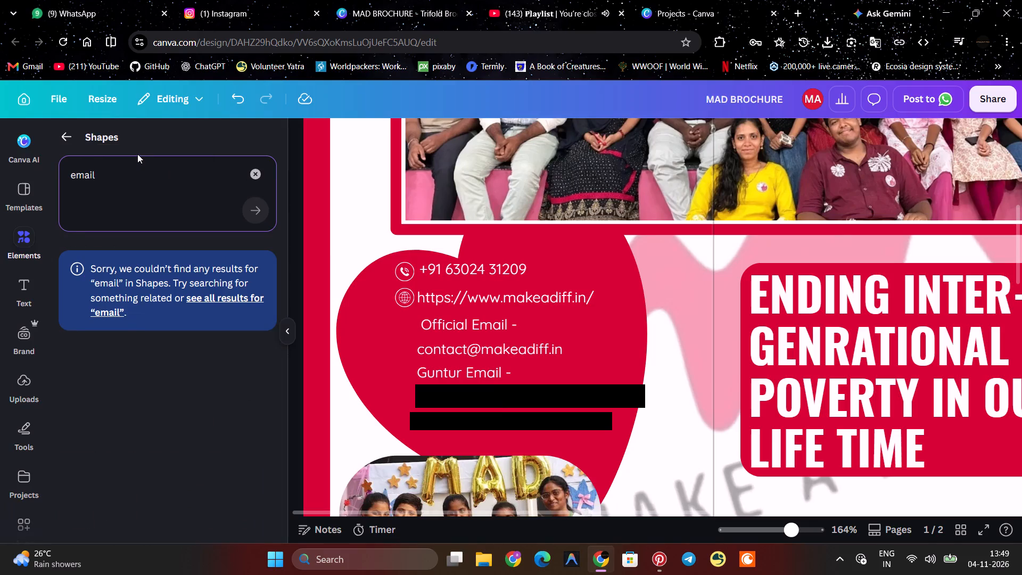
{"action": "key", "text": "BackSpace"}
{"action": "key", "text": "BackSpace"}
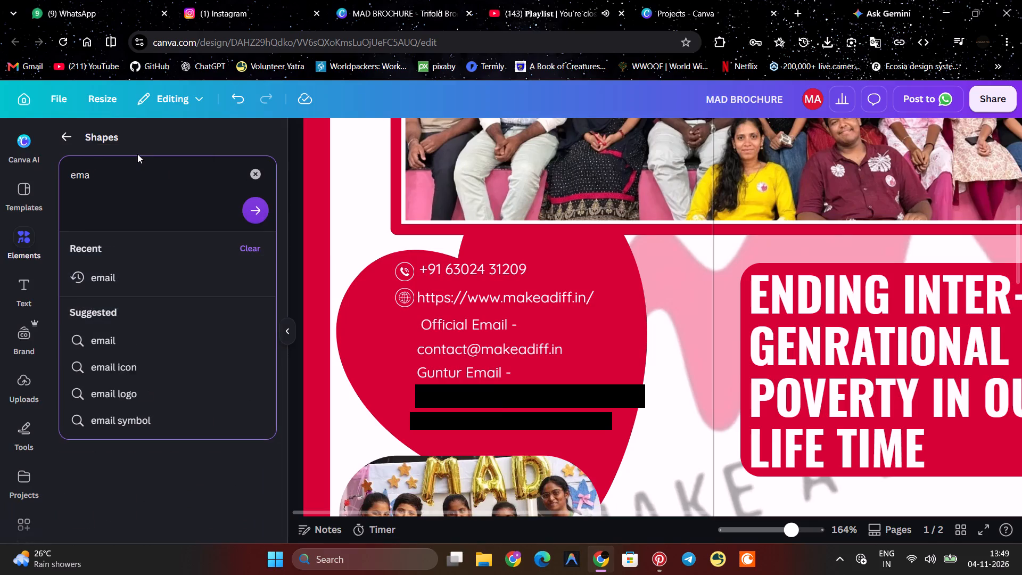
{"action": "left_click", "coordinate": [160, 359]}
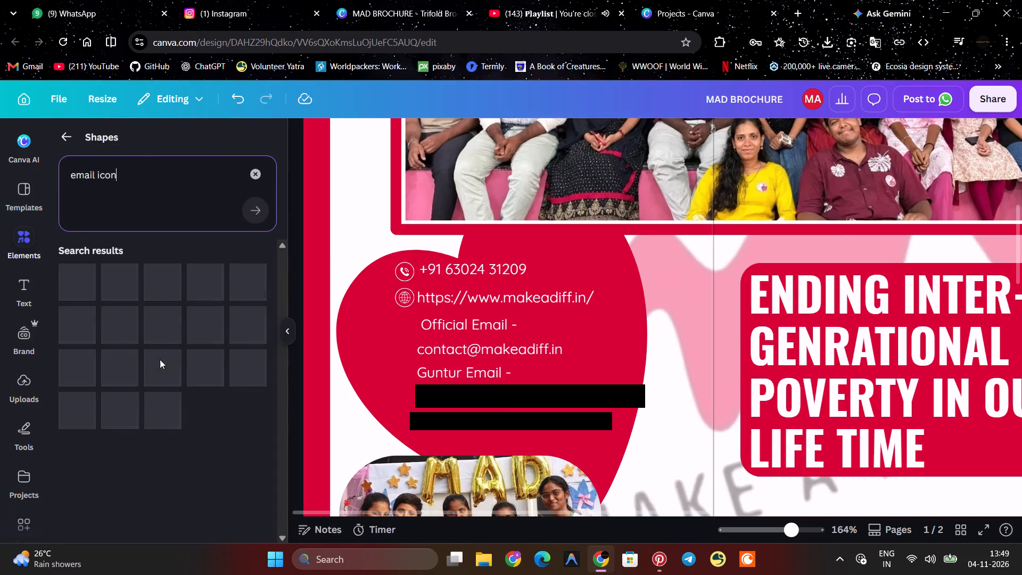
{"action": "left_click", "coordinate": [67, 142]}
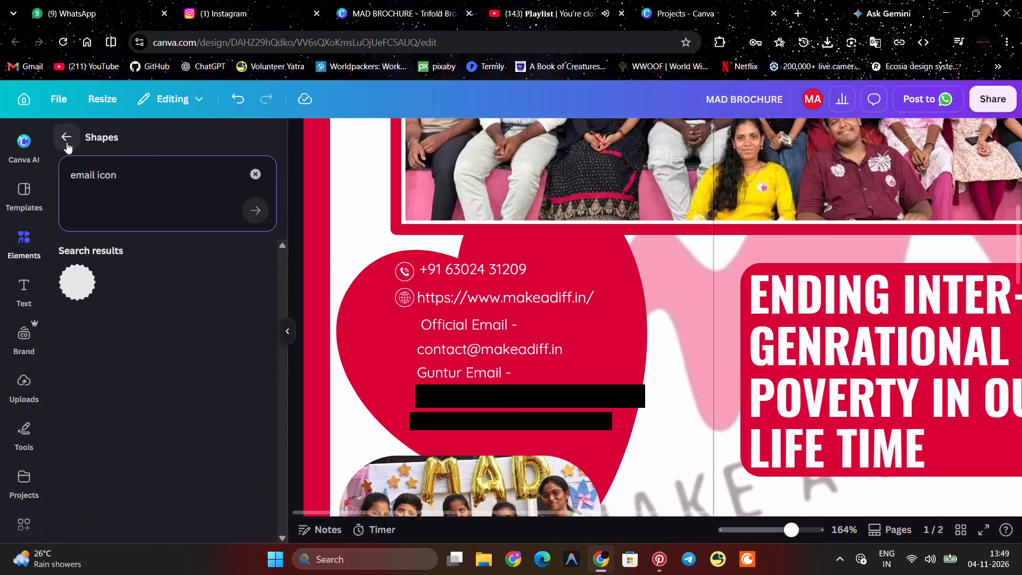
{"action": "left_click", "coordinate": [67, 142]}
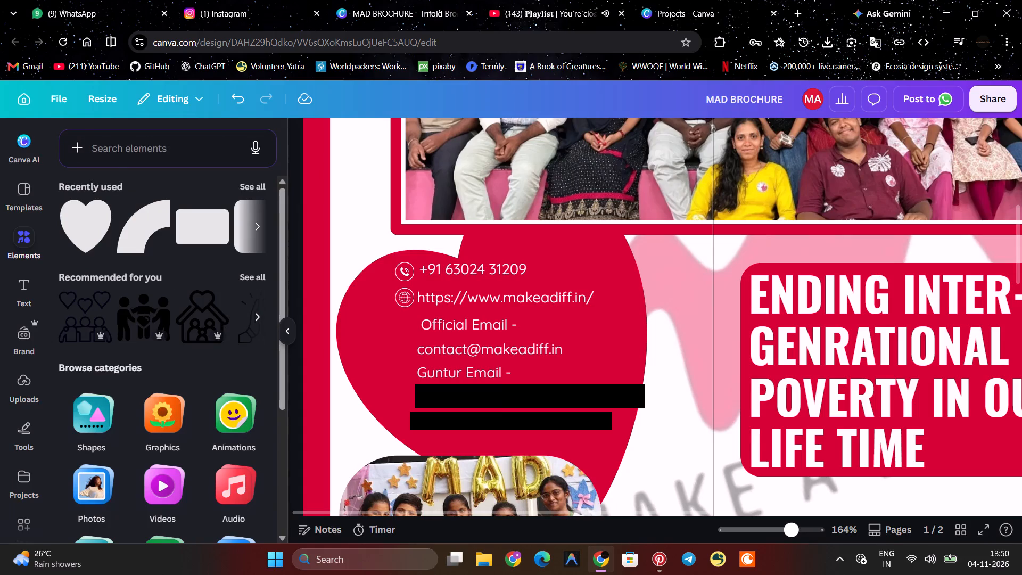
Search all elements for email icon and add the solid black rounded envelope graphic to page 1.
{"action": "left_click", "coordinate": [138, 158]}
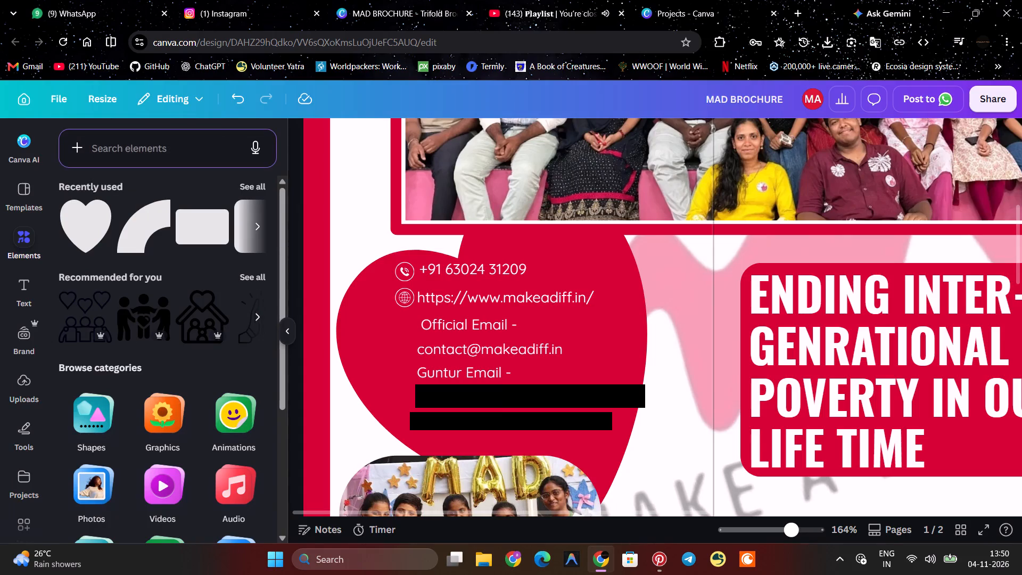
{"action": "type", "text": "ma"}
{"action": "left_click", "coordinate": [138, 158]}
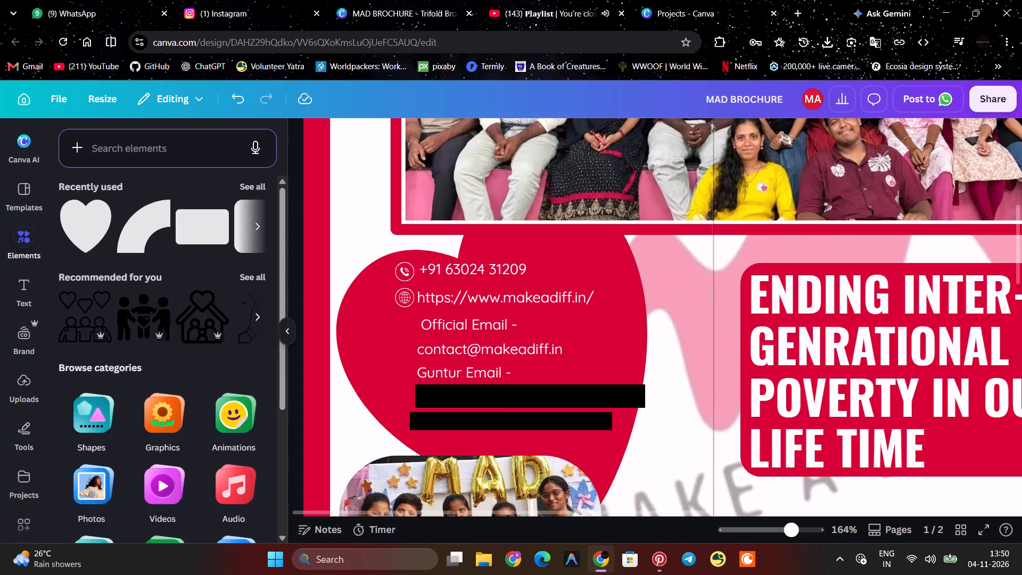
{"action": "left_click", "coordinate": [138, 158]}
{"action": "double_click", "coordinate": [139, 142]}
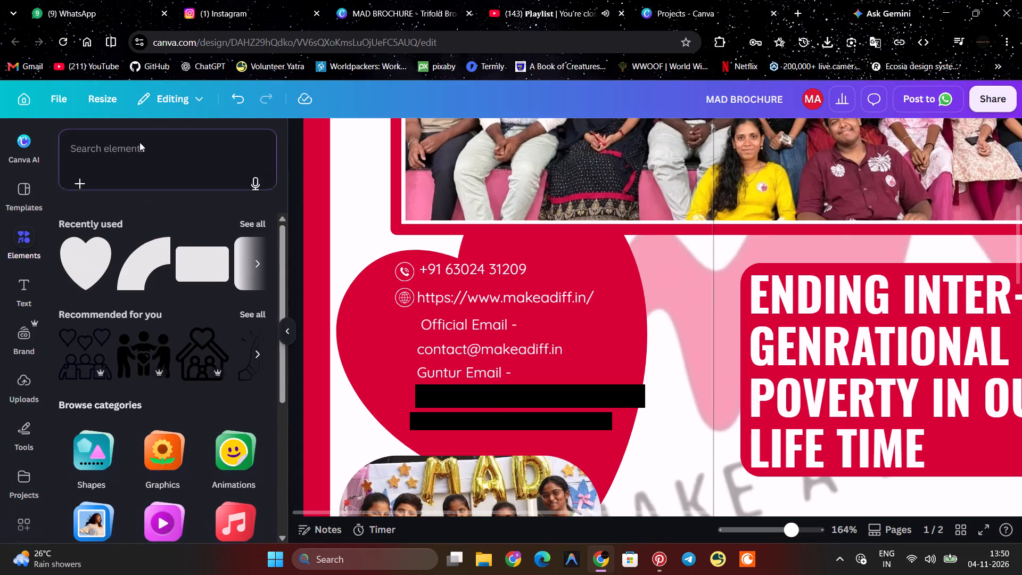
{"action": "key", "text": "m"}
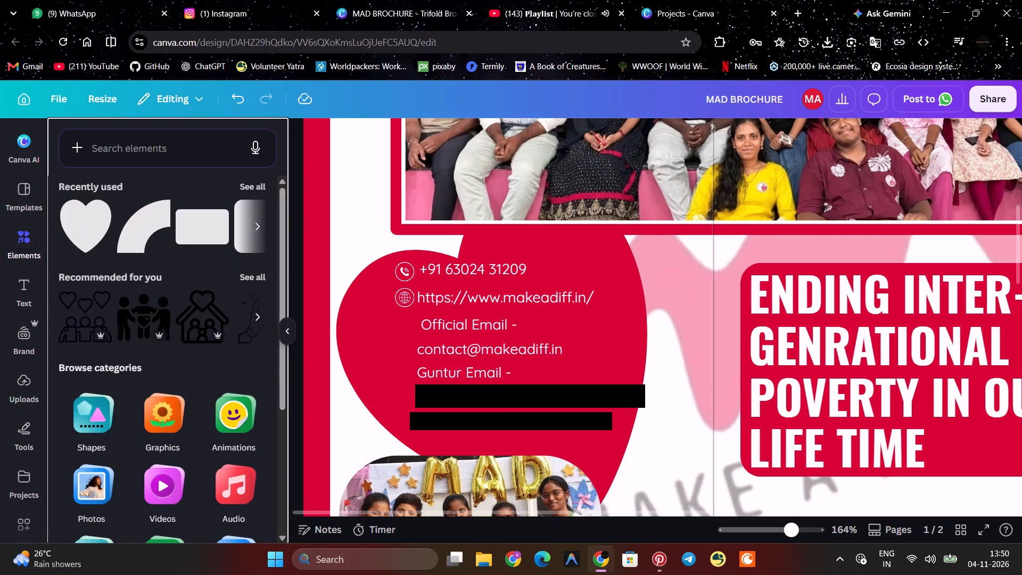
{"action": "double_click", "coordinate": [139, 142]}
{"action": "left_click", "coordinate": [139, 142]}
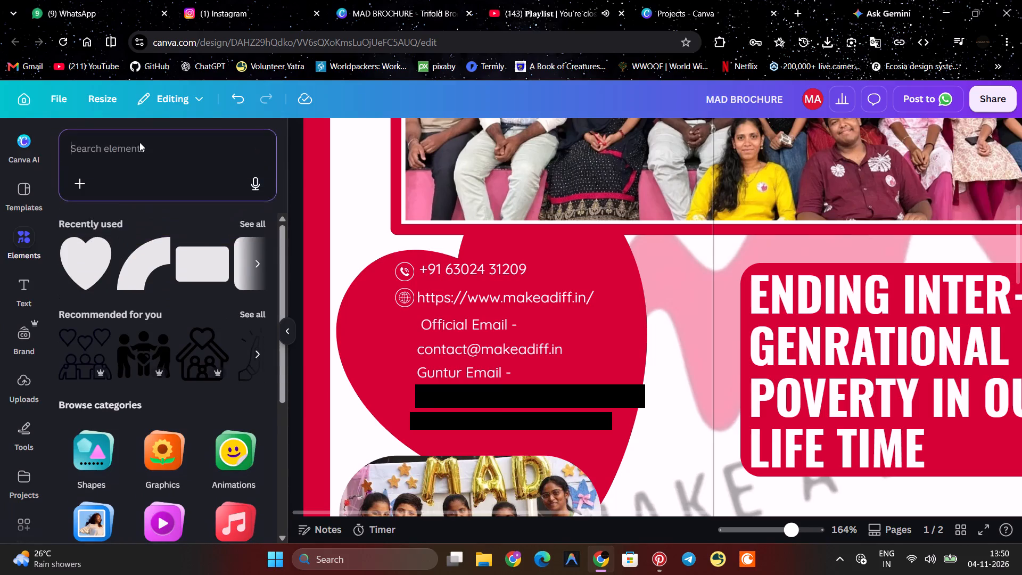
{"action": "type", "text": "ma"}
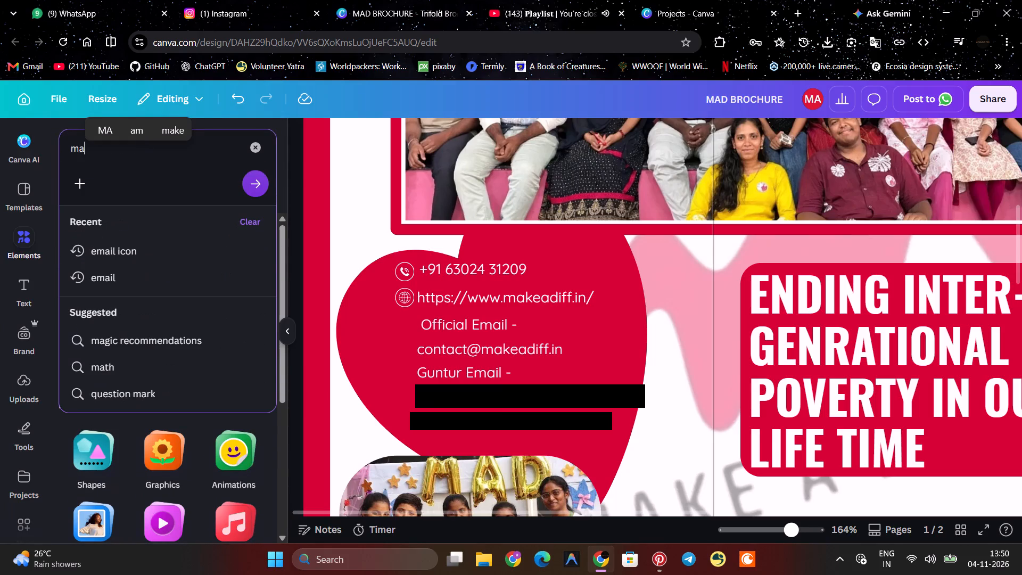
{"action": "left_click", "coordinate": [158, 253]}
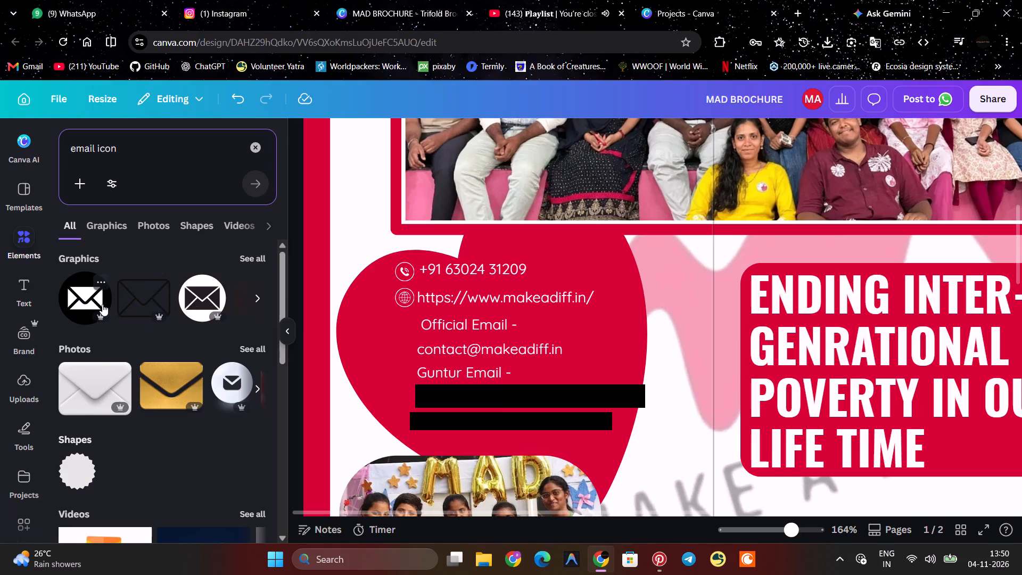
{"action": "left_click", "coordinate": [257, 295]}
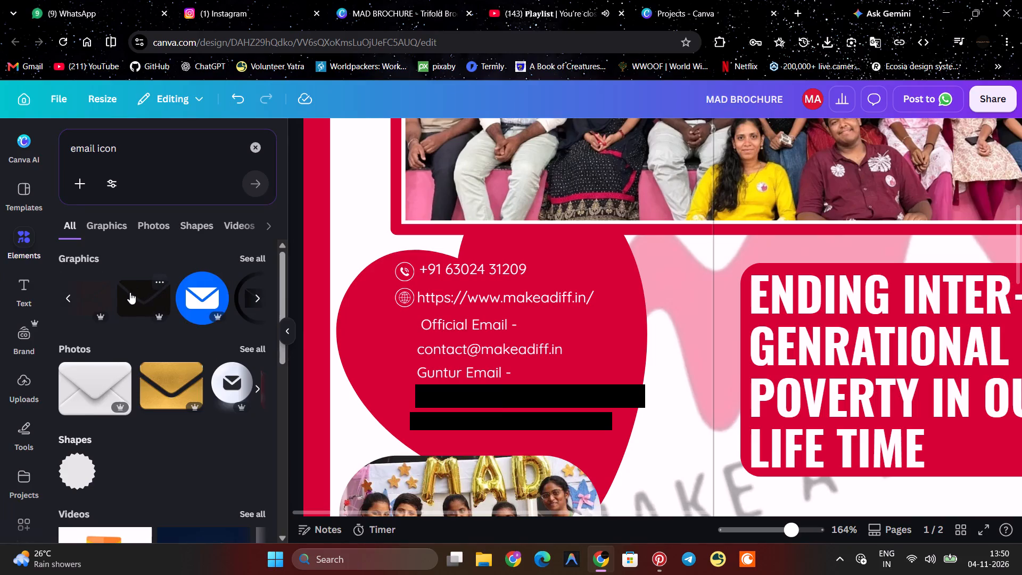
{"action": "left_click", "coordinate": [130, 292]}
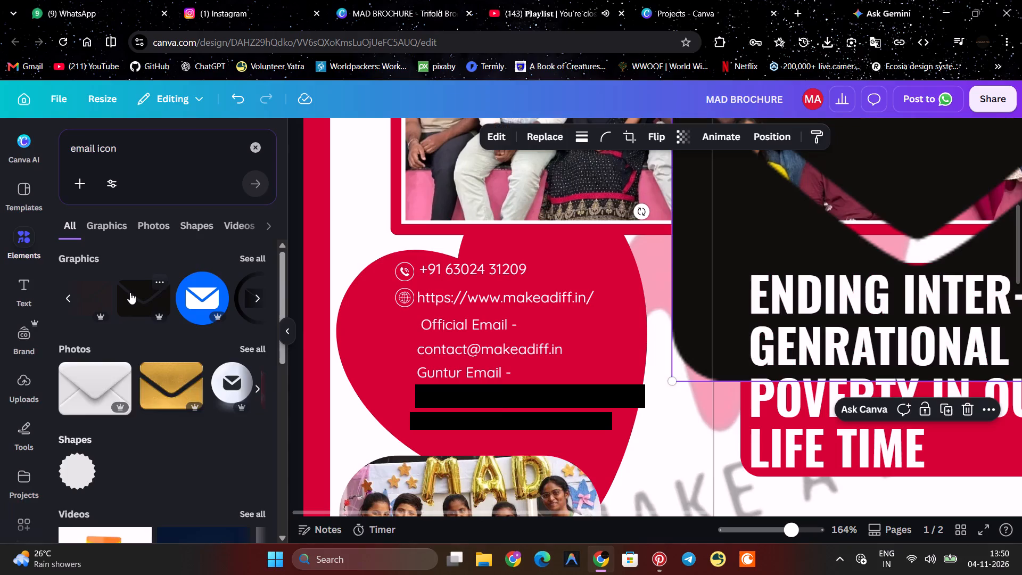
Shrink the black envelope graphic to contact-icon size and place it beside the Official Email line, under the website icon.
{"action": "left_click_drag", "start_coordinate": [691, 217], "coordinate": [692, 217]}
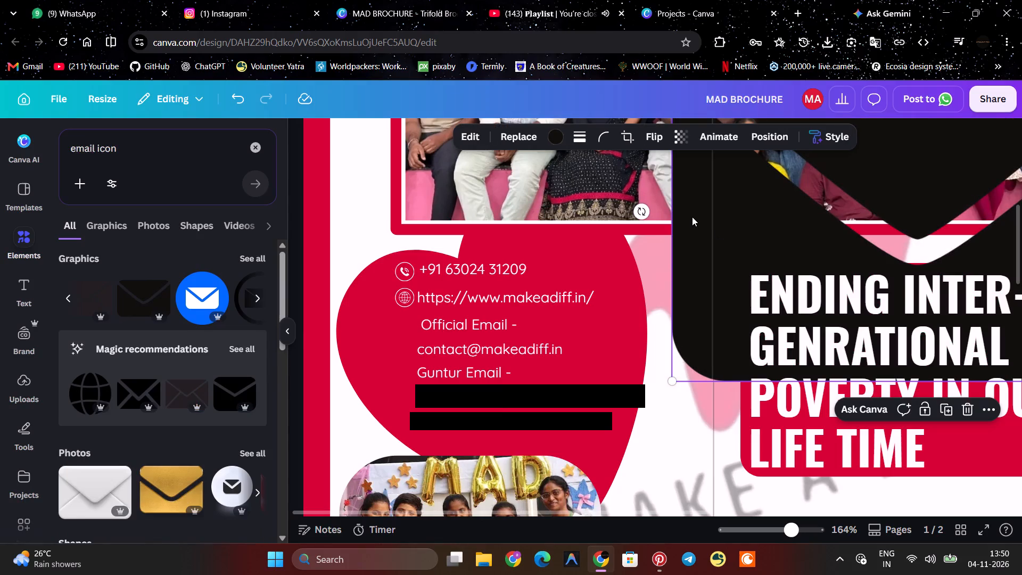
{"action": "left_click_drag", "start_coordinate": [692, 217], "coordinate": [362, 318]}
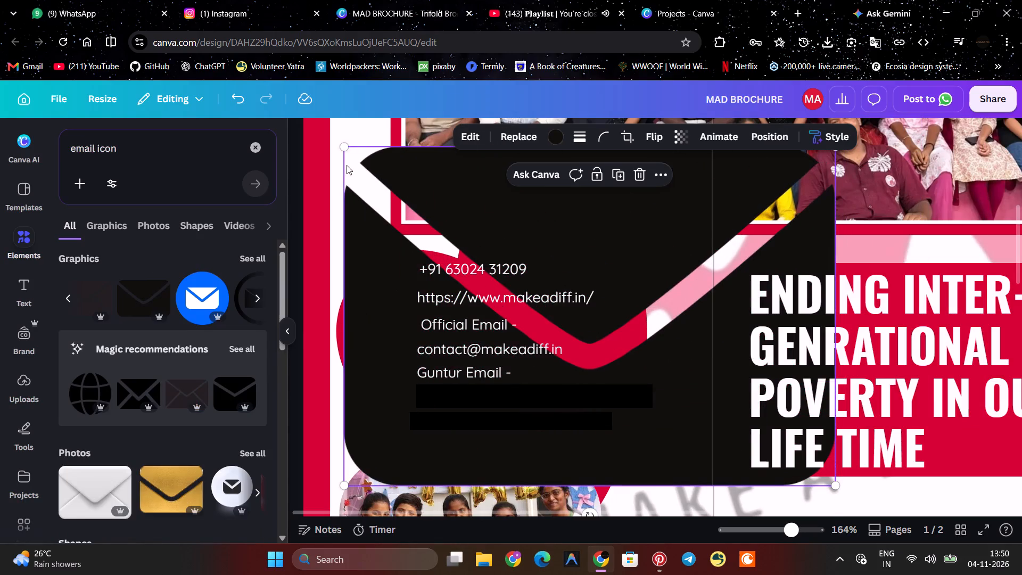
{"action": "left_click_drag", "start_coordinate": [344, 147], "coordinate": [555, 289]}
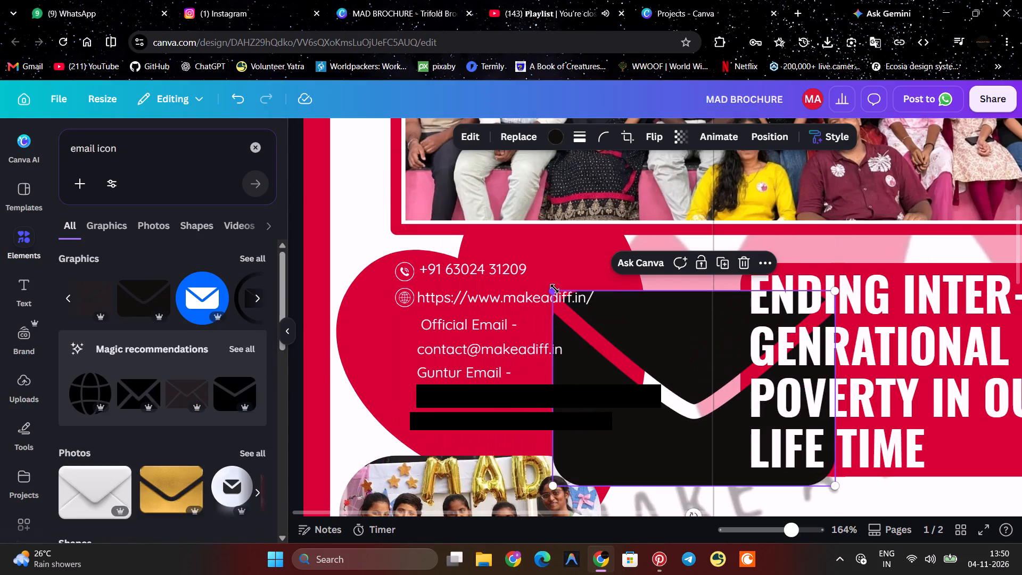
{"action": "left_click_drag", "start_coordinate": [713, 343], "coordinate": [684, 328]}
{"action": "left_click_drag", "start_coordinate": [684, 328], "coordinate": [622, 330]}
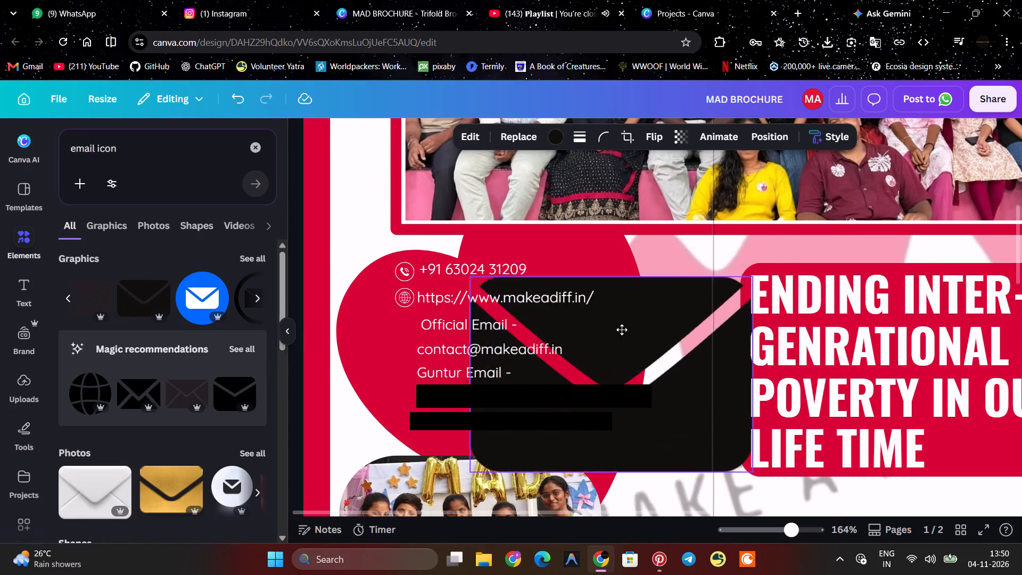
{"action": "left_click_drag", "start_coordinate": [622, 330], "coordinate": [483, 322]}
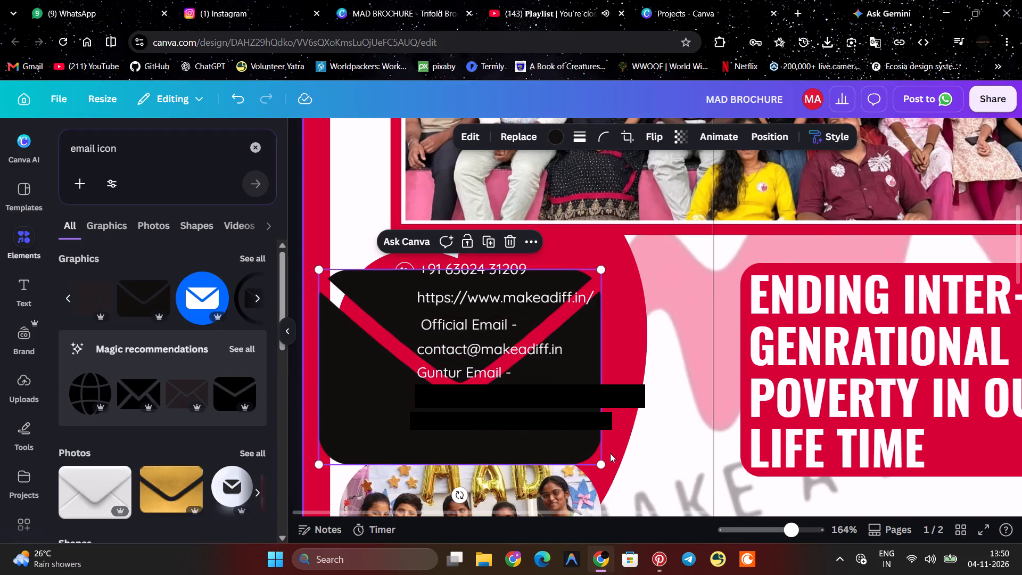
{"action": "left_click_drag", "start_coordinate": [599, 469], "coordinate": [434, 291]}
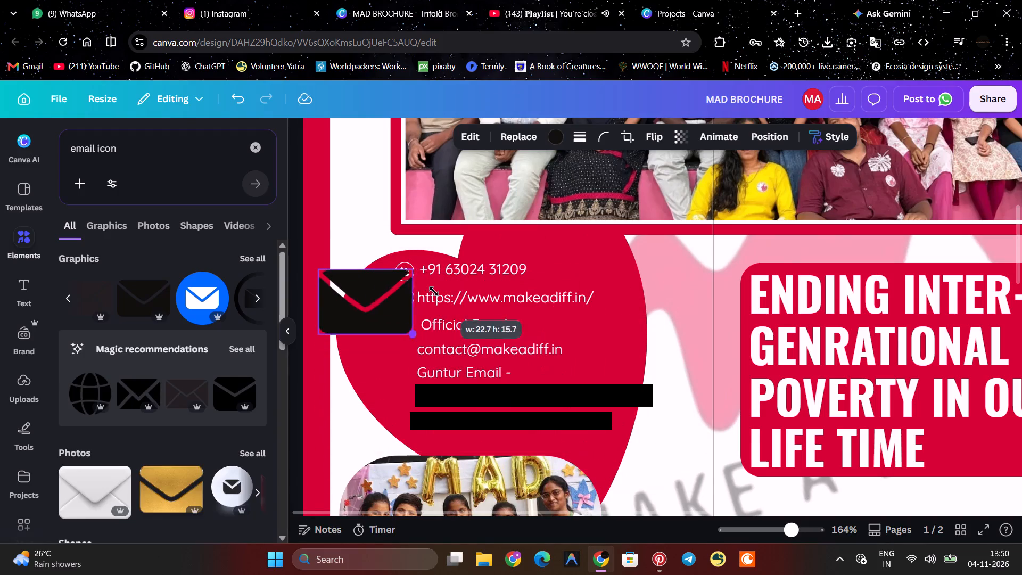
{"action": "left_click_drag", "start_coordinate": [434, 291], "coordinate": [424, 284]}
{"action": "left_click_drag", "start_coordinate": [369, 286], "coordinate": [376, 298]}
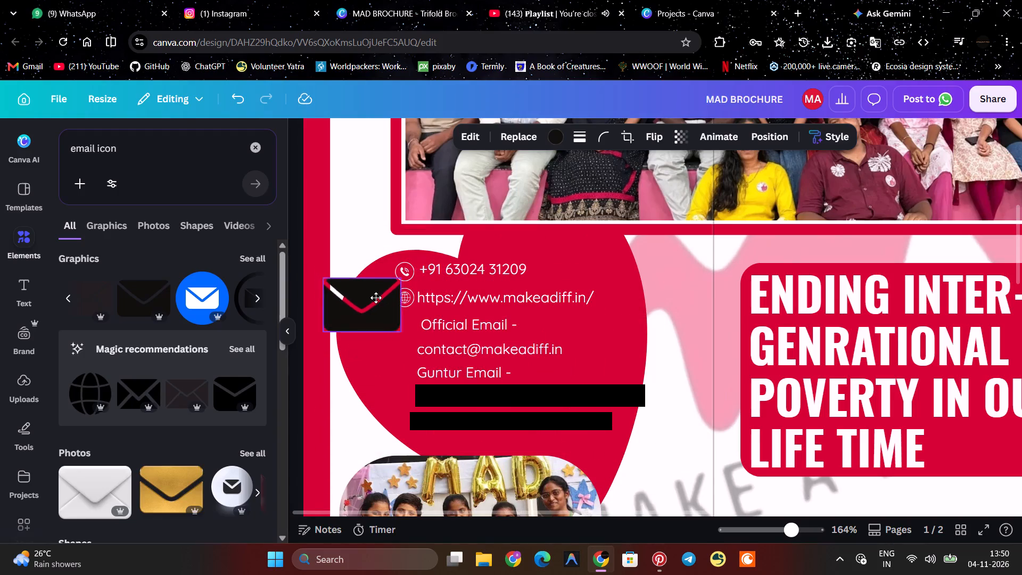
{"action": "left_click_drag", "start_coordinate": [376, 298], "coordinate": [417, 330]}
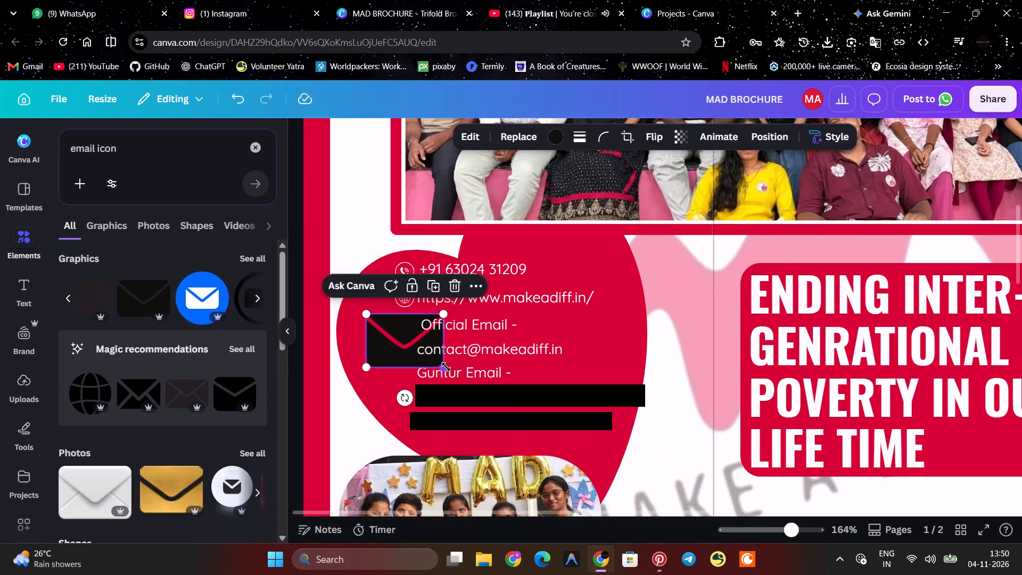
{"action": "left_click_drag", "start_coordinate": [446, 366], "coordinate": [394, 321]}
{"action": "left_click_drag", "start_coordinate": [377, 321], "coordinate": [398, 322]}
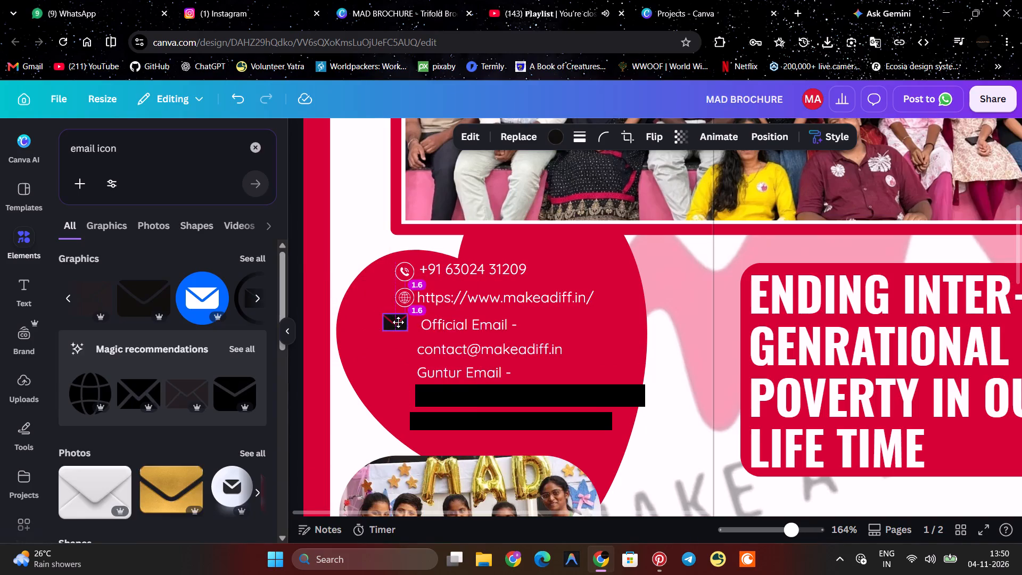
{"action": "left_click_drag", "start_coordinate": [398, 322], "coordinate": [406, 325]}
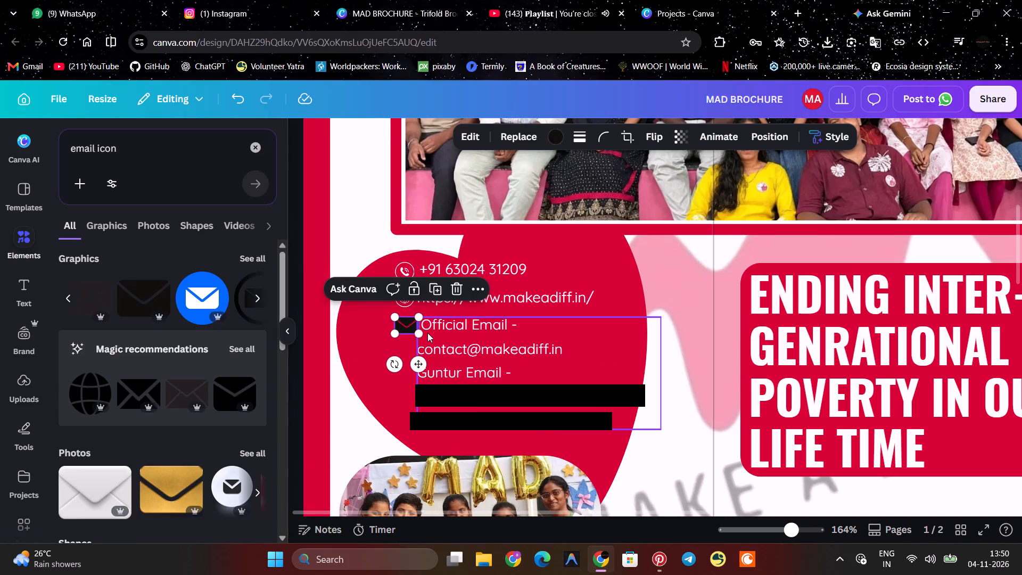
Shrink the black envelope icon beside the Official Email line slightly so it matches the other contact icons.
{"action": "left_click", "coordinate": [419, 331]}
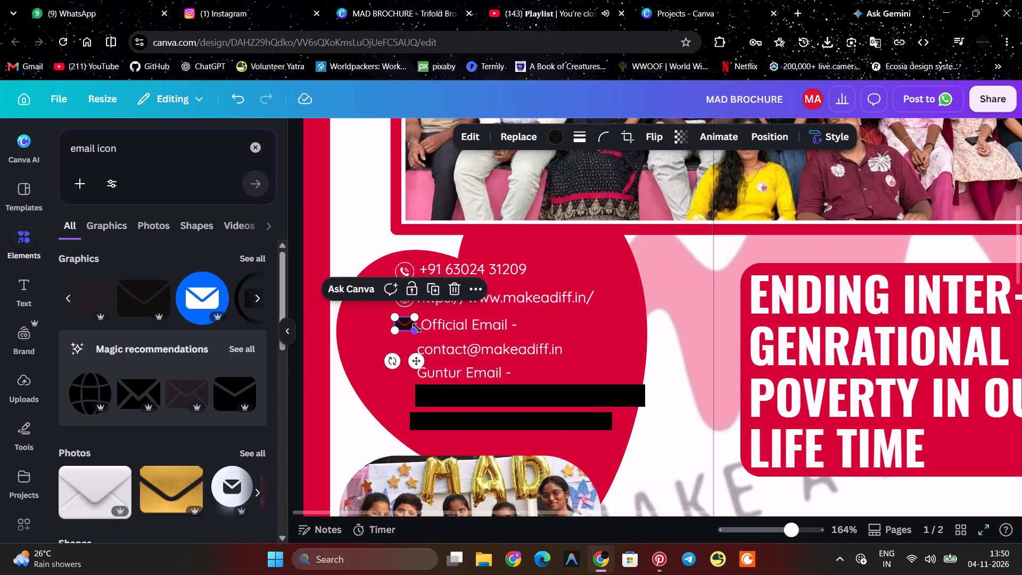
{"action": "left_click", "coordinate": [356, 341]}
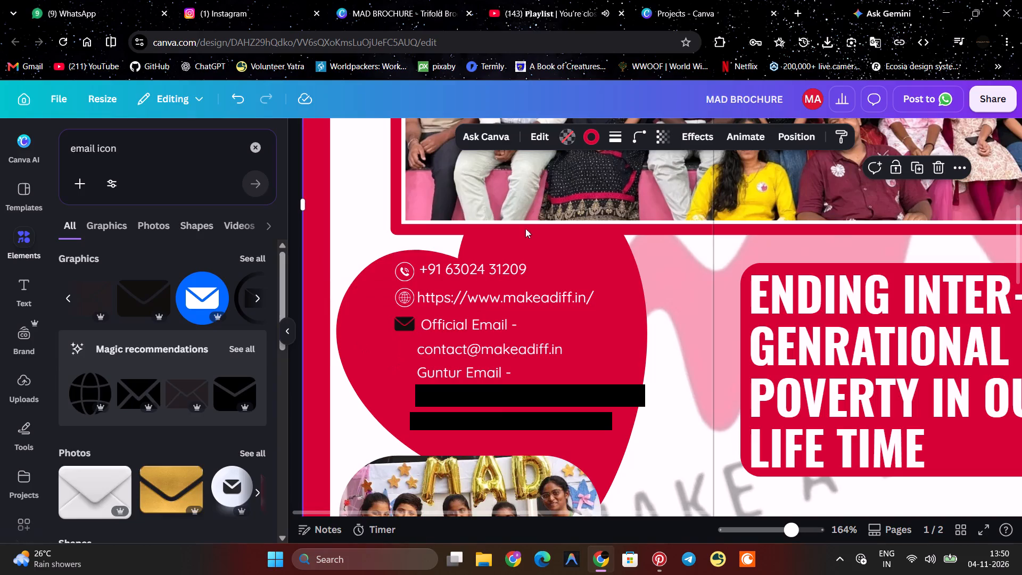
Recolour the envelope icon beside the Official Email line white.
{"action": "left_click", "coordinate": [405, 326]}
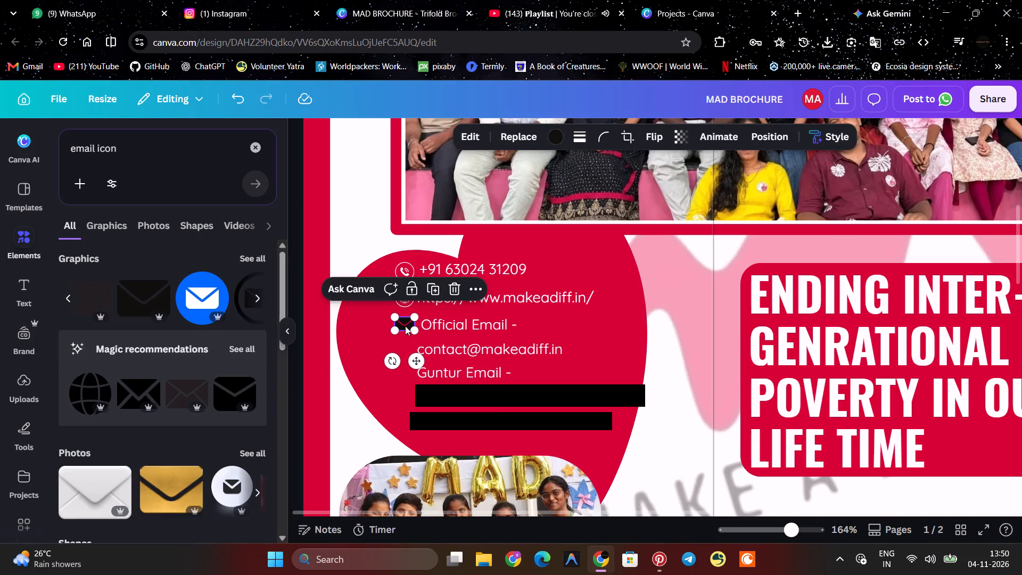
{"action": "left_click", "coordinate": [554, 136]}
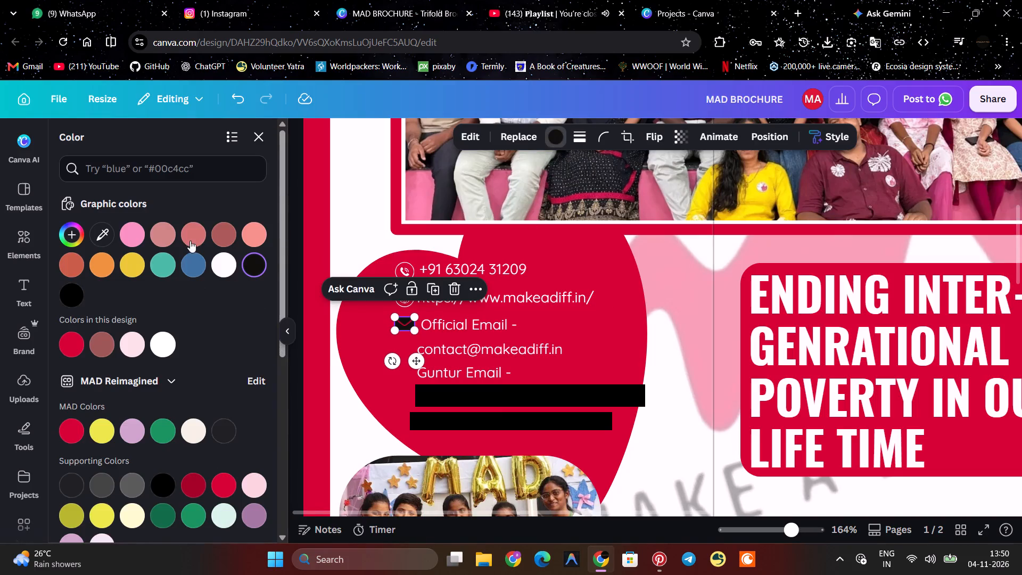
{"action": "left_click", "coordinate": [228, 266]}
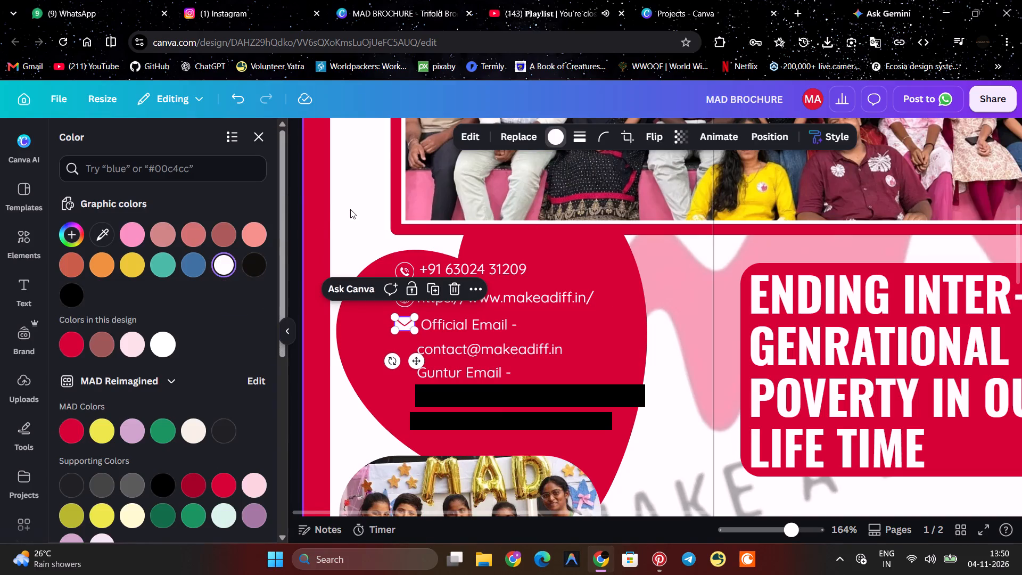
{"action": "left_click", "coordinate": [350, 209]}
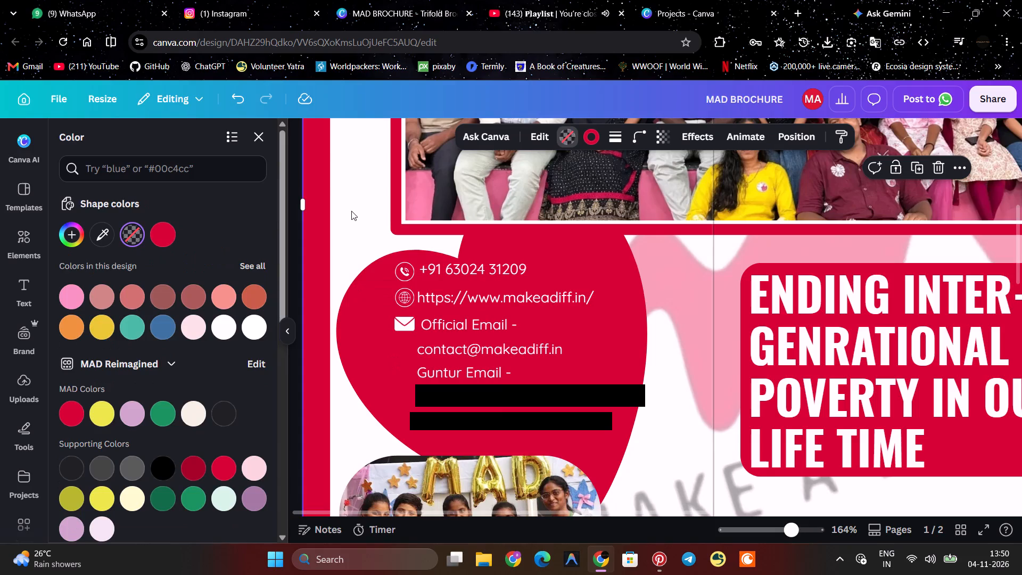
Fine-tune the white envelope icon's size to about 4.7 wide by 3.2 high, keeping it beside the Official Email line.
{"action": "left_click", "coordinate": [402, 319]}
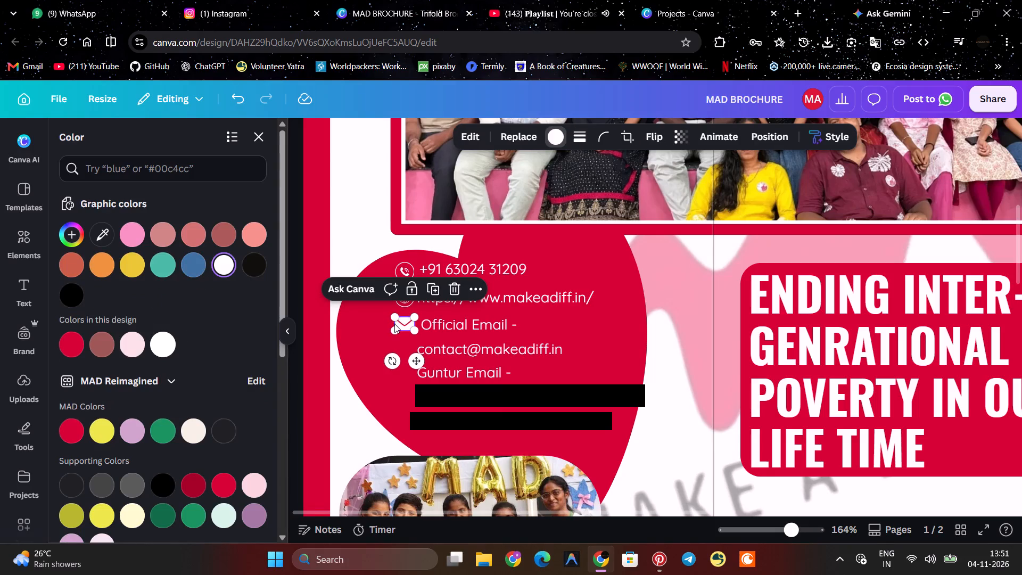
{"action": "left_click", "coordinate": [393, 327]}
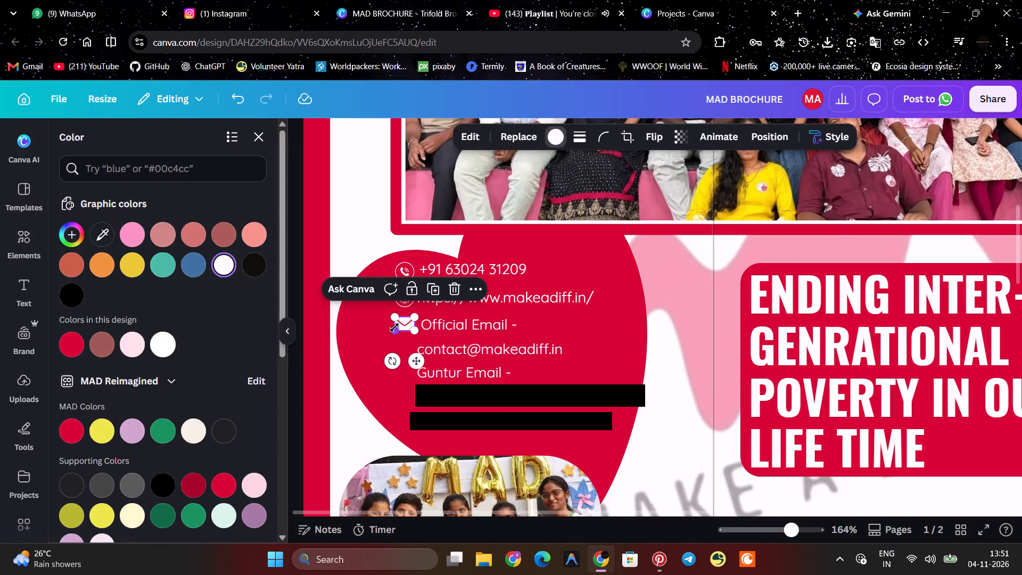
{"action": "left_click", "coordinate": [393, 327]}
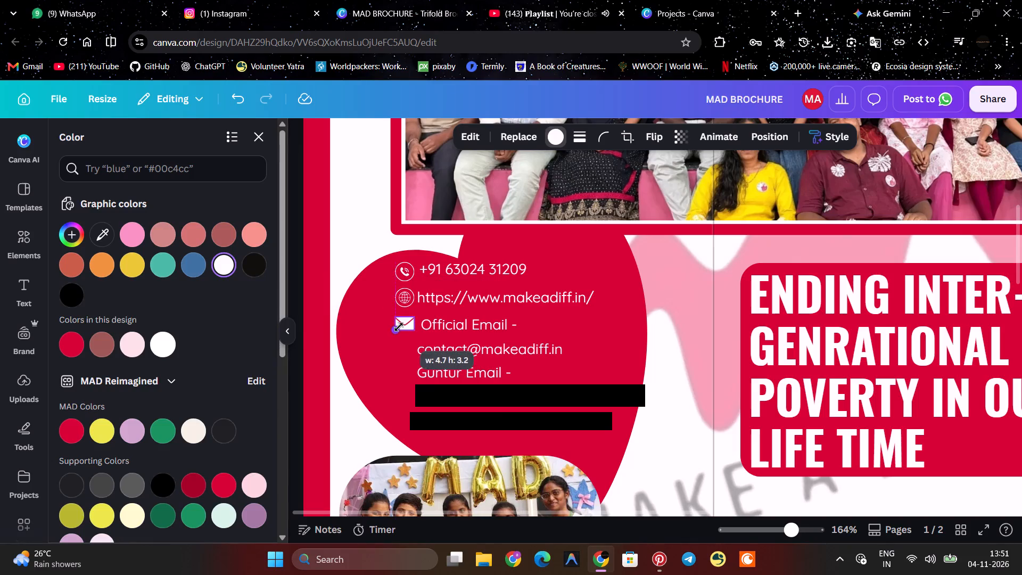
{"action": "double_click", "coordinate": [396, 327]}
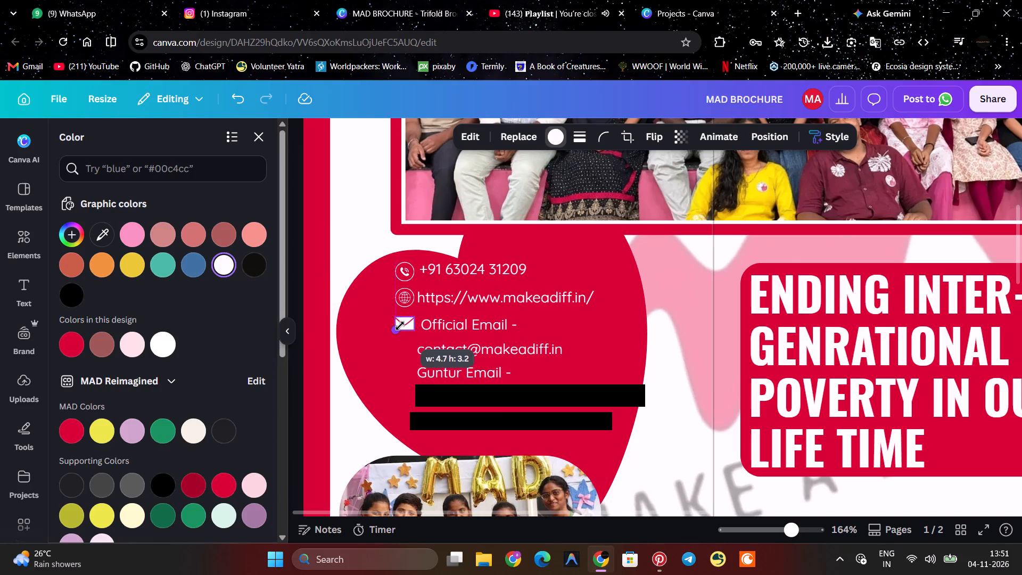
{"action": "left_click", "coordinate": [369, 323]}
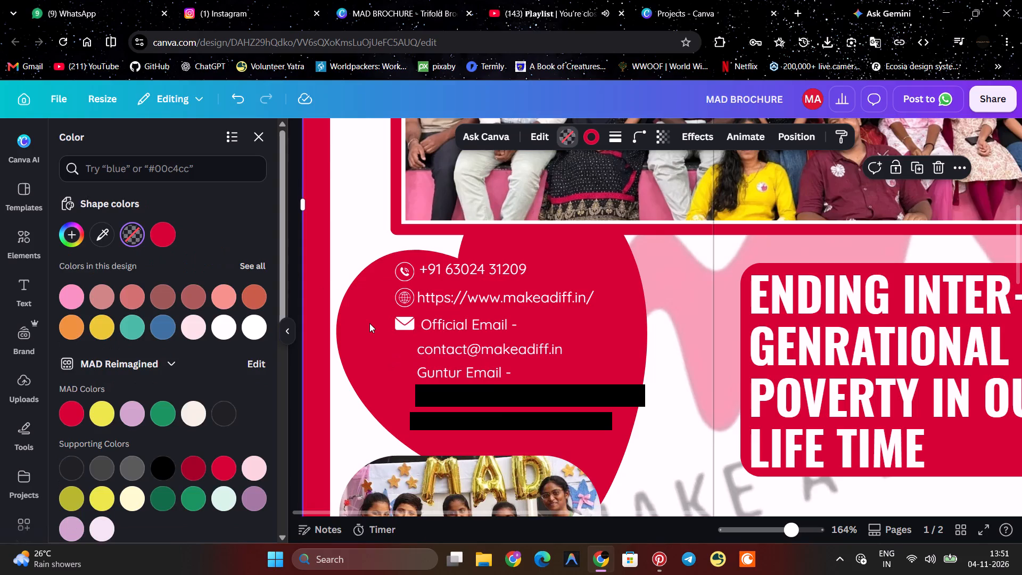
Deselect everything and capture a screenshot of the whole of brochure page 1 with Snipping Tool.
{"action": "scroll", "coordinate": [369, 323], "scroll_direction": "down", "scroll_amount": 1}
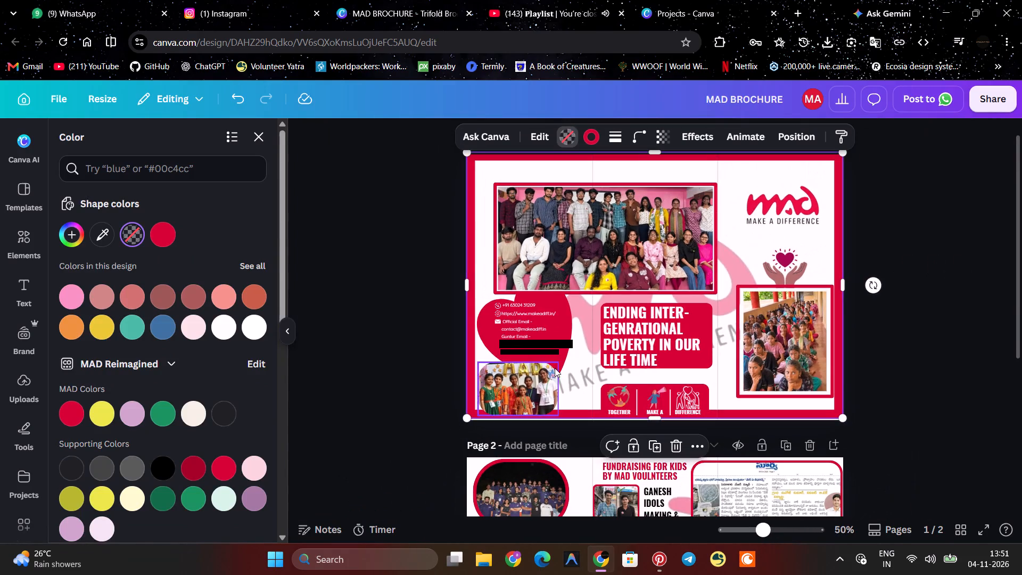
{"action": "scroll", "coordinate": [592, 376], "scroll_direction": "down", "scroll_amount": 2}
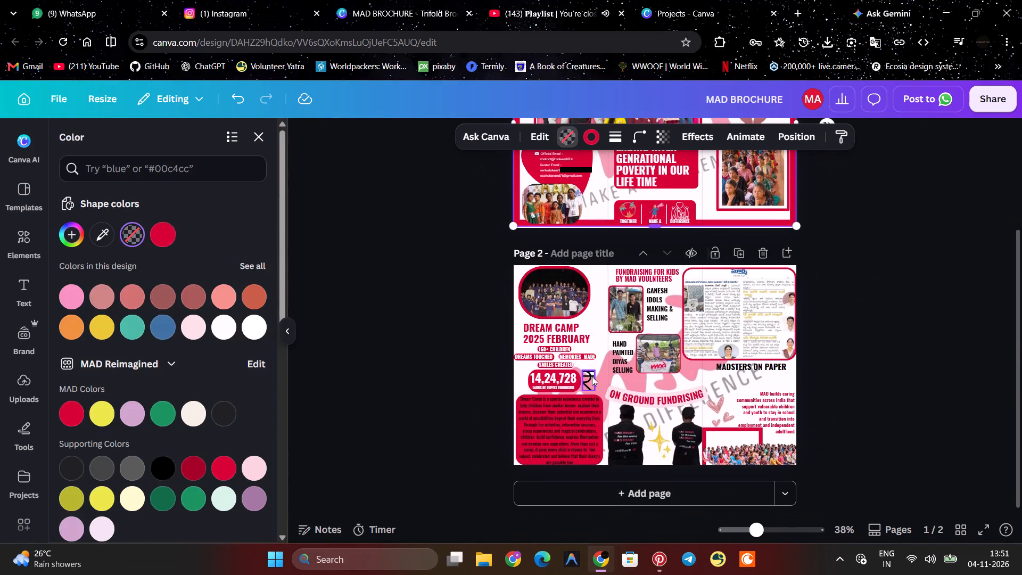
{"action": "left_click", "coordinate": [827, 381]}
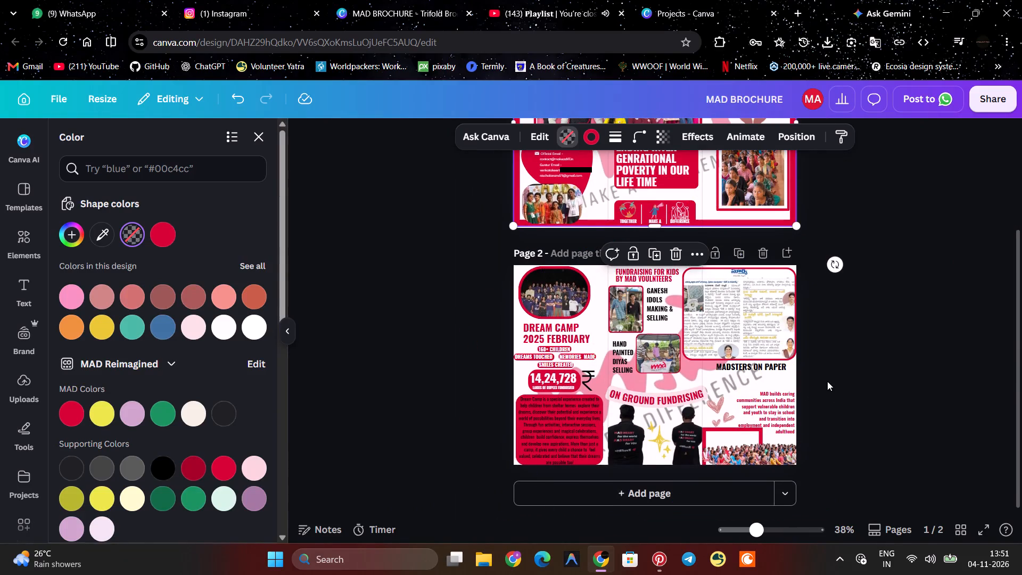
{"action": "left_click", "coordinate": [827, 381]}
{"action": "scroll", "coordinate": [827, 381], "scroll_direction": "up", "scroll_amount": 4}
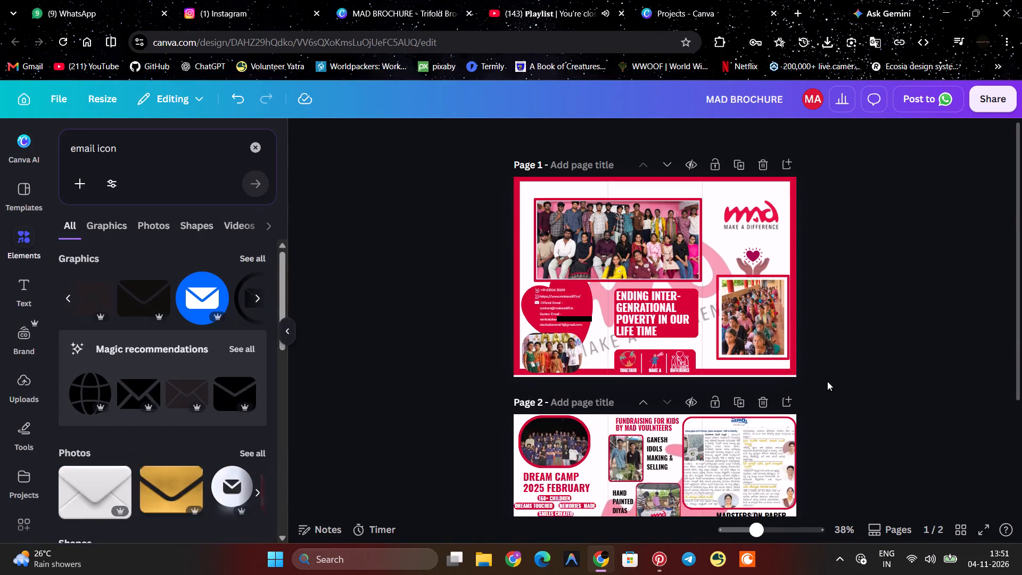
{"action": "key", "text": "shift+super+s"}
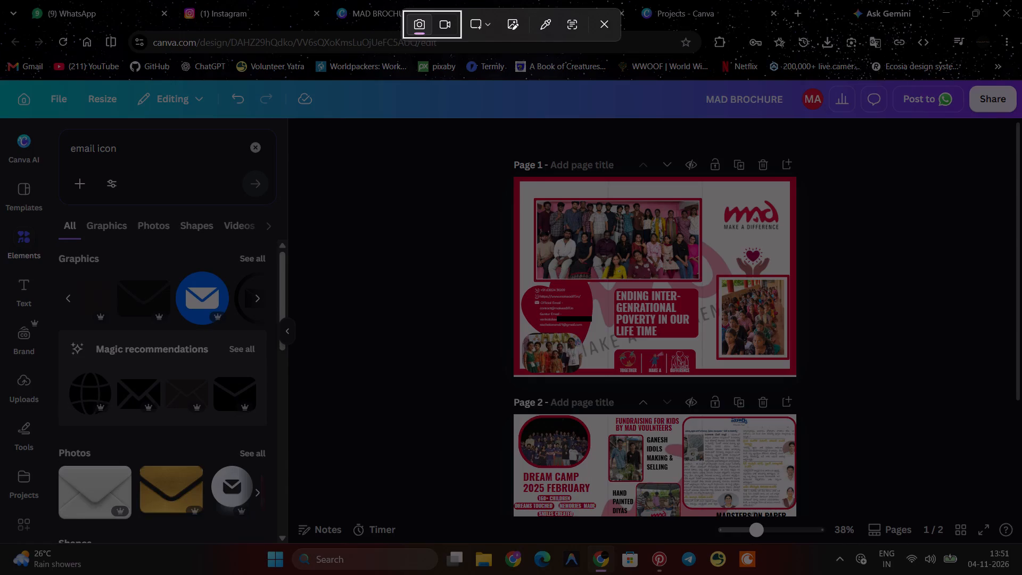
{"action": "left_click_drag", "start_coordinate": [513, 176], "coordinate": [825, 382]}
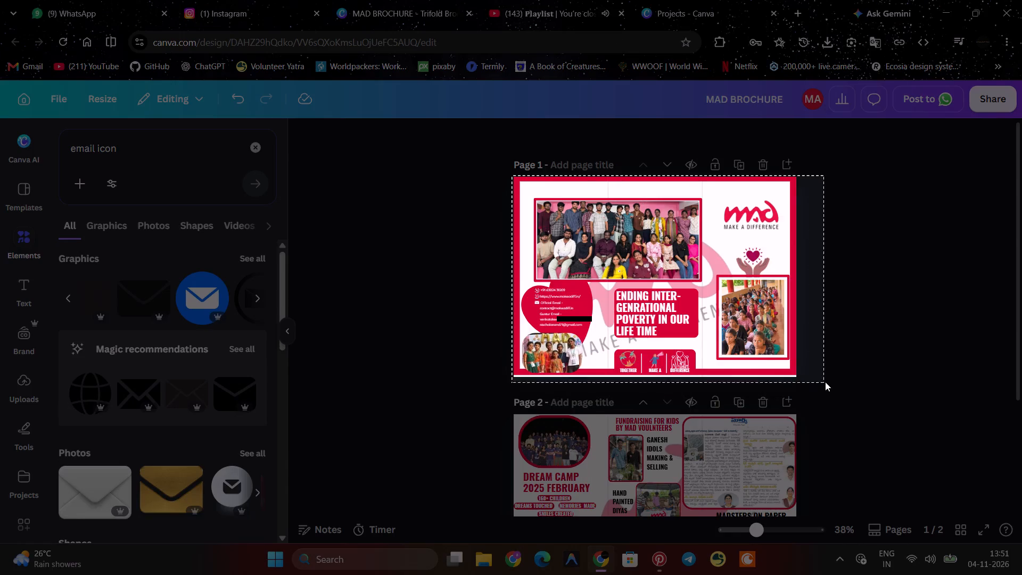
{"action": "left_click_drag", "start_coordinate": [825, 382], "coordinate": [790, 376]}
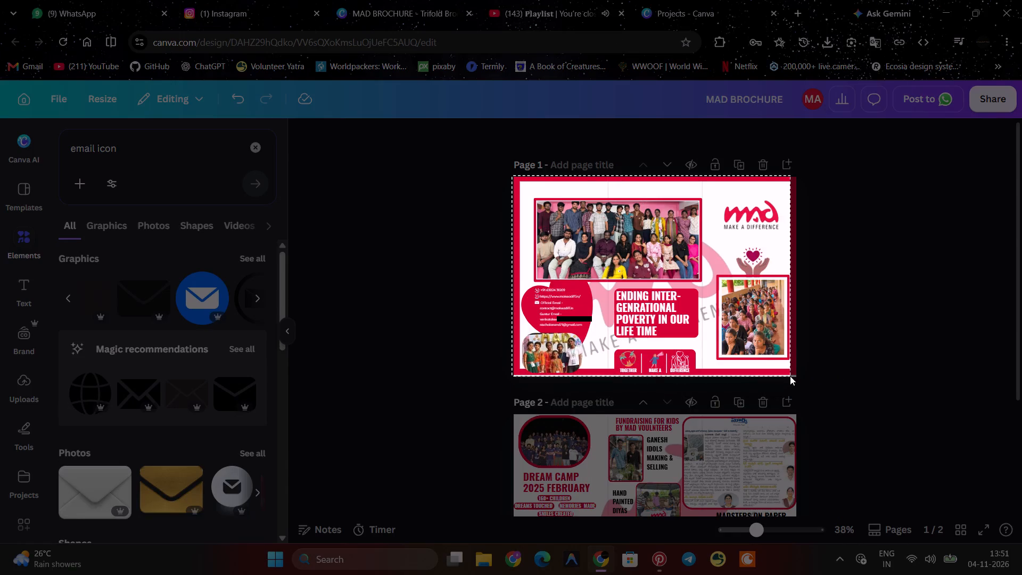
{"action": "left_click_drag", "start_coordinate": [790, 376], "coordinate": [795, 376]}
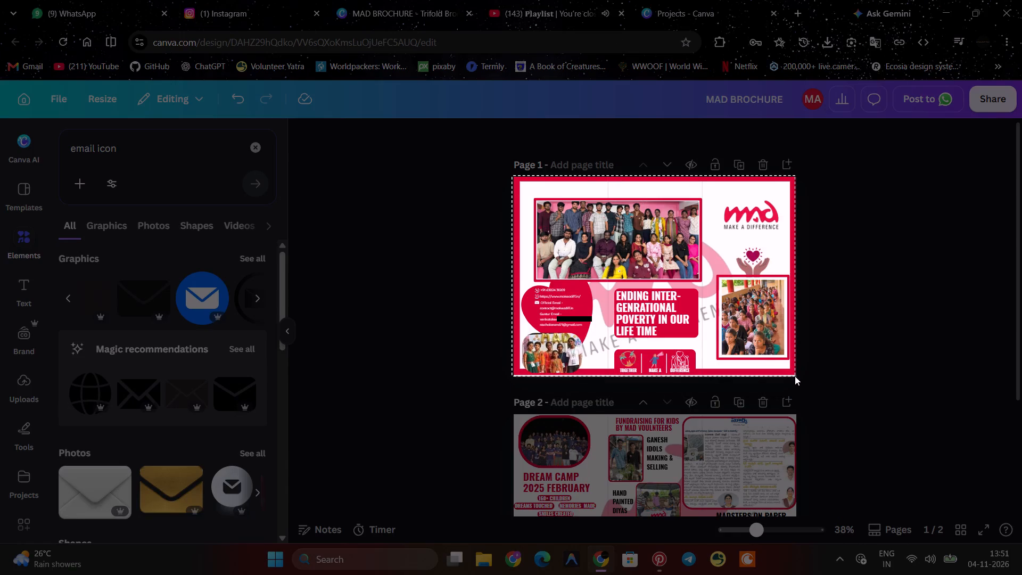
{"action": "left_click_drag", "start_coordinate": [795, 376], "coordinate": [794, 375]}
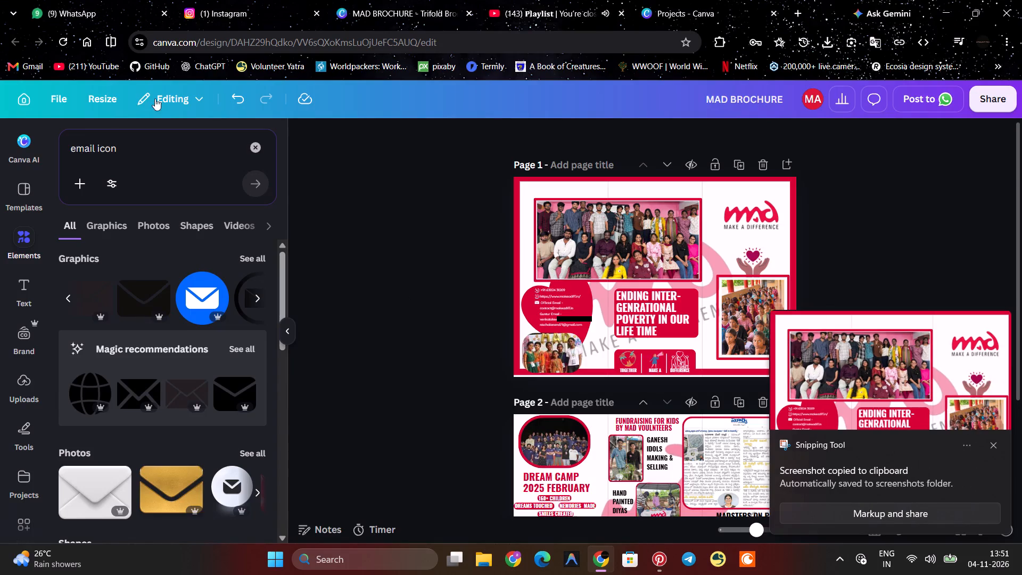